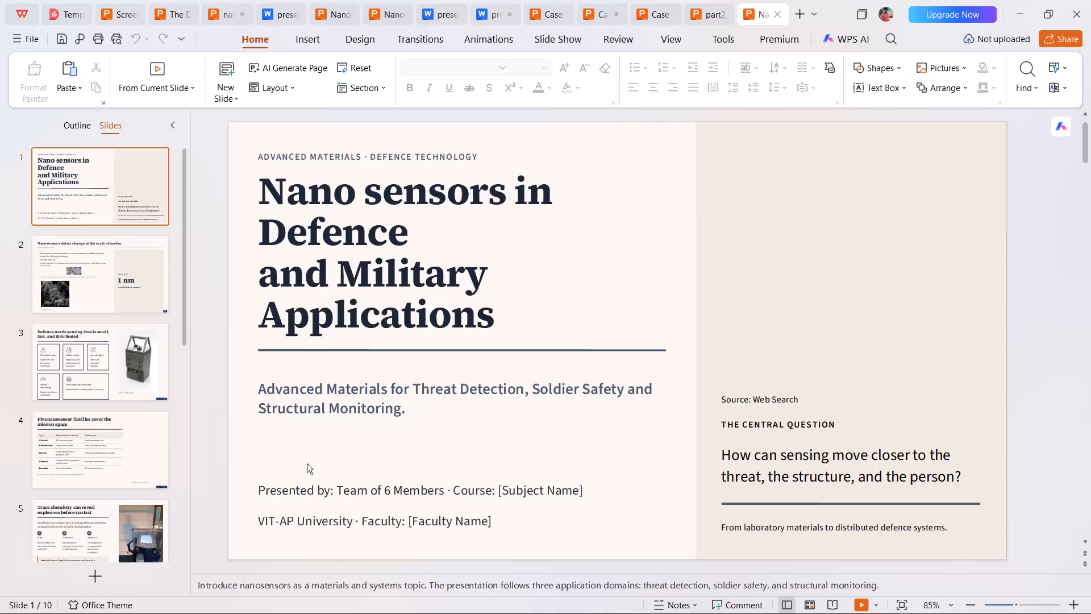
Delete all the presenter, course, university and faculty text in the lower text box of the title slide.
left_click(335, 492)
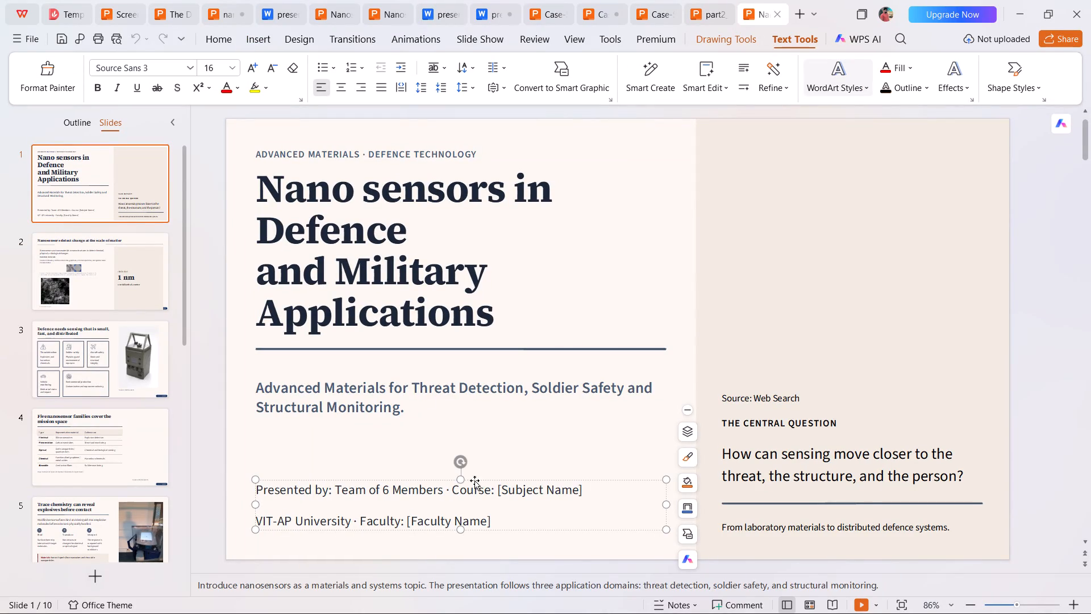
double_click(501, 517)
key("ctrl+a")
key("Delete")
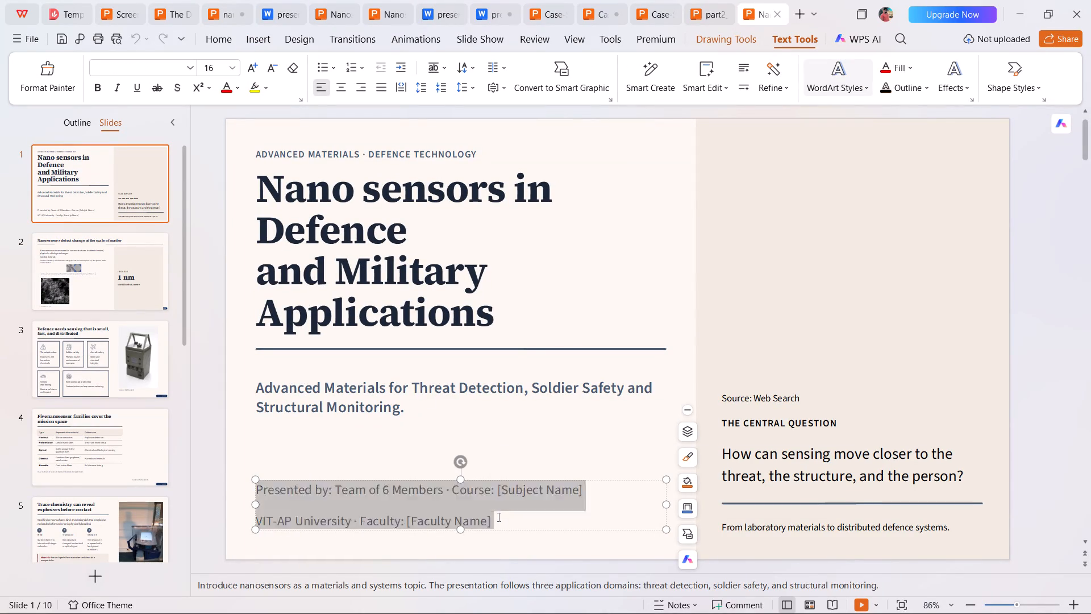
On slide 2, move the small two-part picture from above the source caption into the empty space beside the microscope image.
left_click(85, 268)
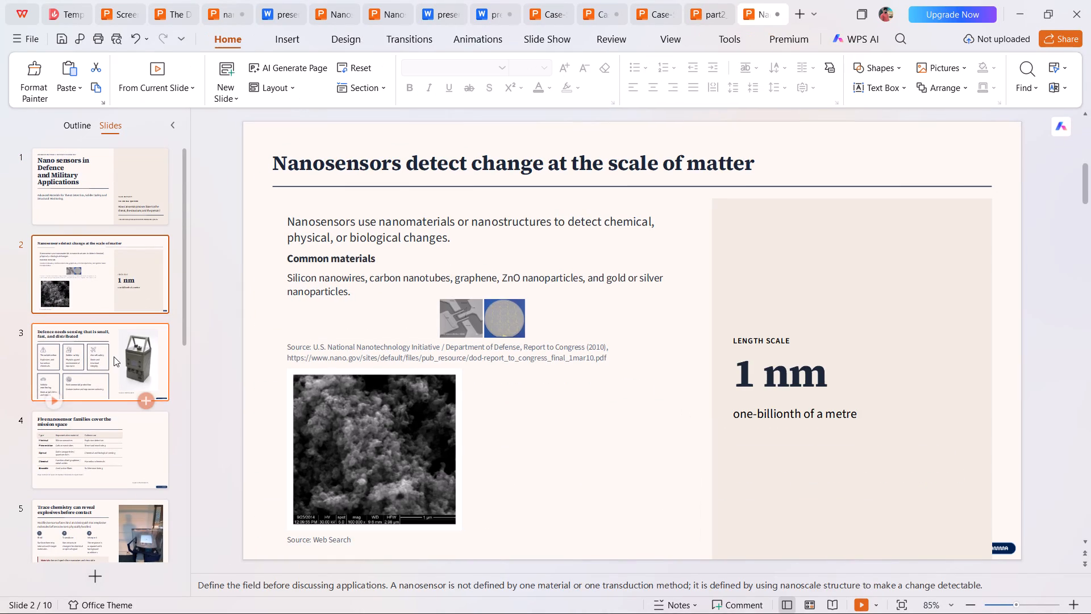
left_click(114, 356)
left_click(127, 424)
left_click(76, 287)
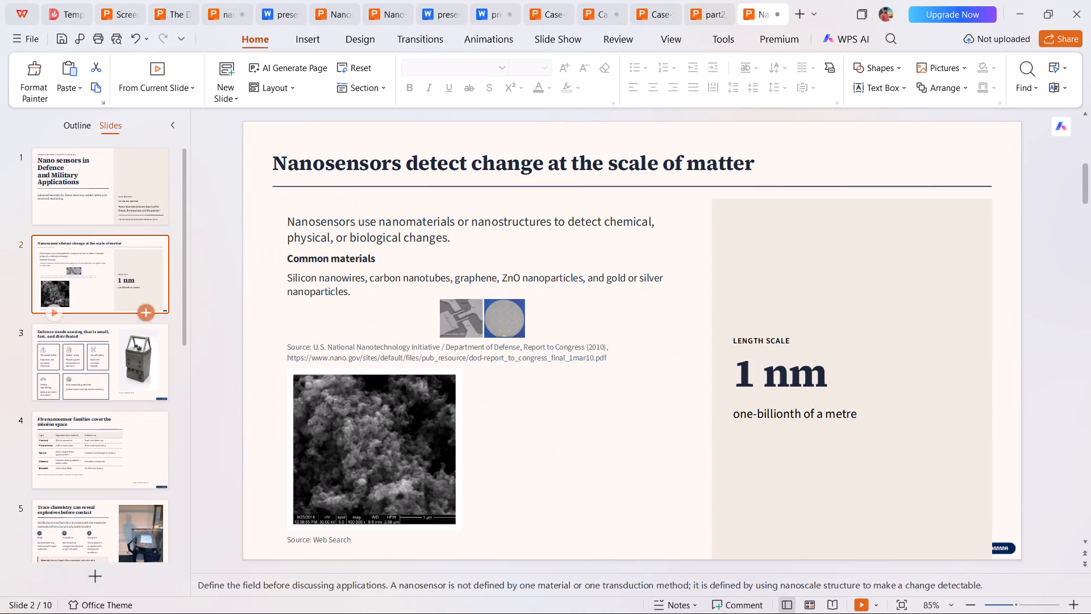
left_click(468, 323)
left_click_drag(469, 322, 557, 437)
left_click(340, 333)
left_click(328, 326)
left_click(311, 320)
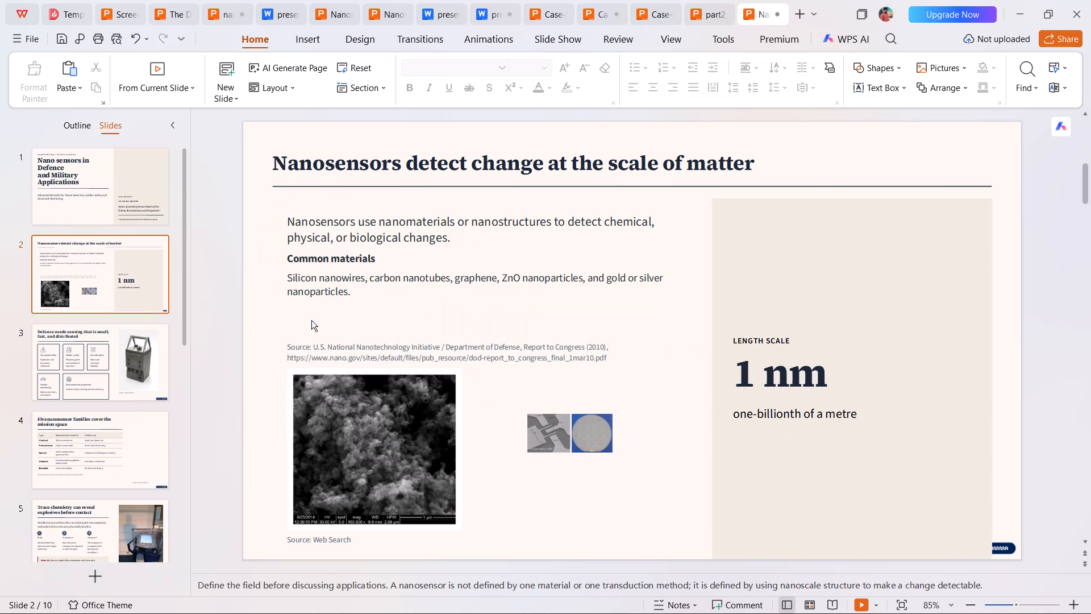
left_click_drag(310, 308, 310, 314)
left_click(314, 334)
left_click(315, 355)
left_click(303, 325)
left_click(328, 345)
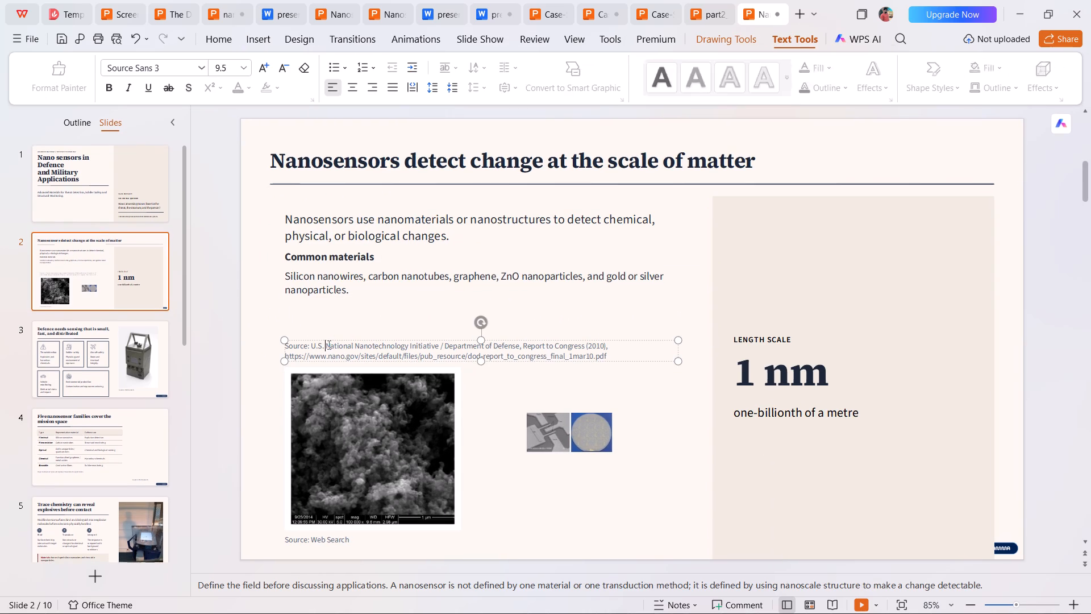
Shift the microscope image up beneath the body text and place the U.S. National Nanotechnology Initiative source caption below it.
left_click_drag(372, 419, 360, 268)
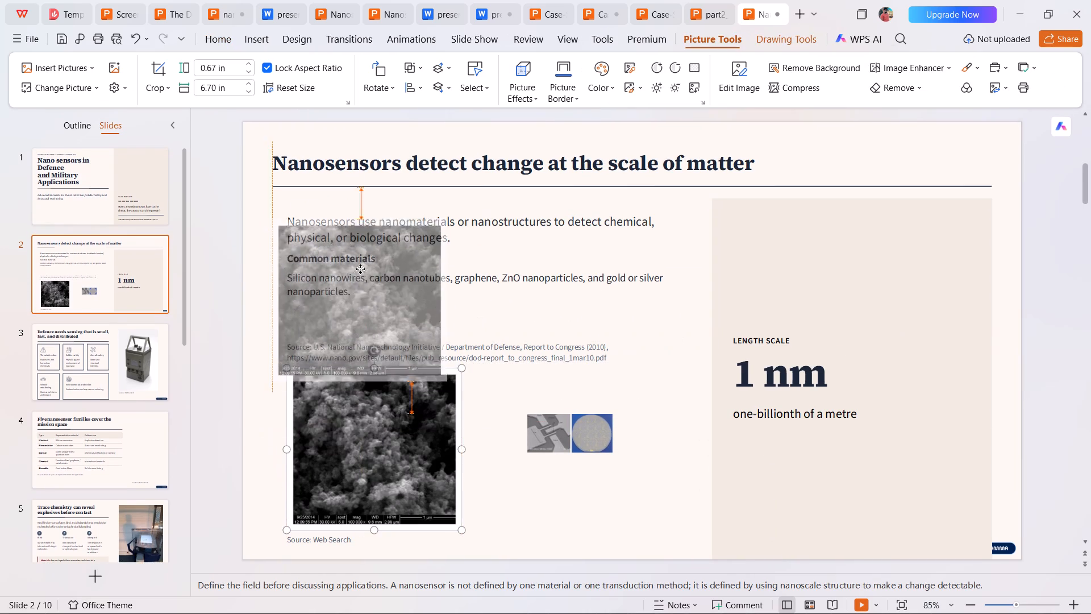
left_click_drag(360, 268, 373, 235)
left_click(568, 354)
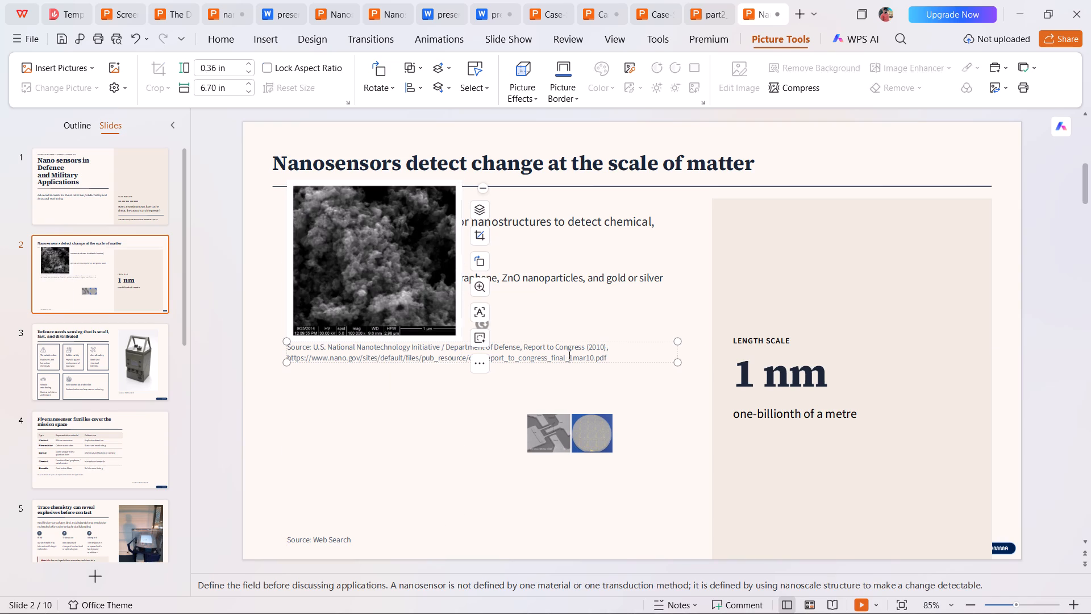
left_click_drag(511, 341, 511, 349)
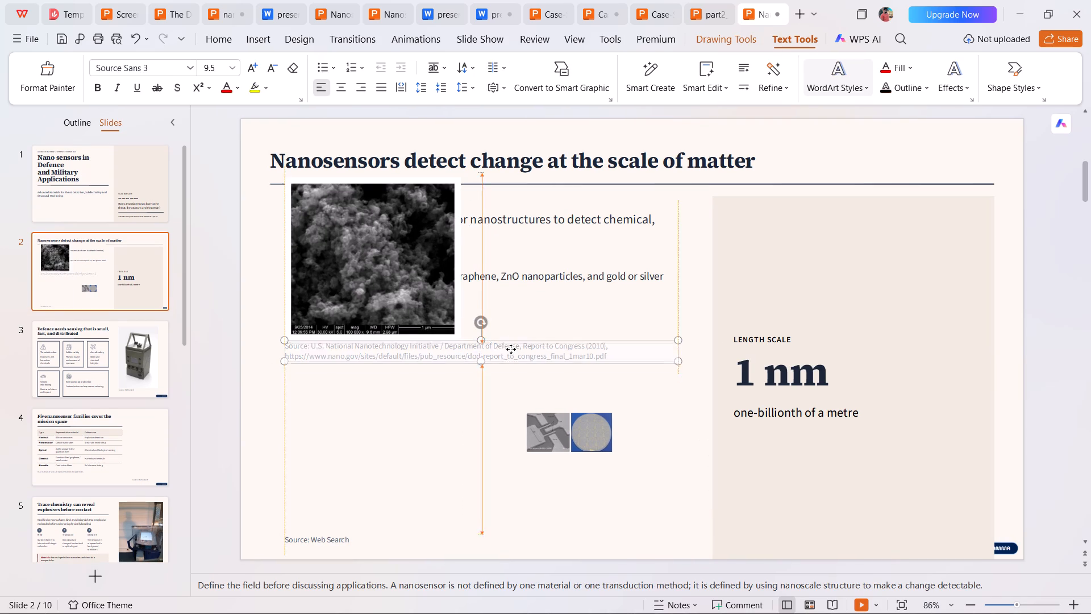
left_click_drag(511, 349, 486, 498)
left_click_drag(378, 284, 380, 438)
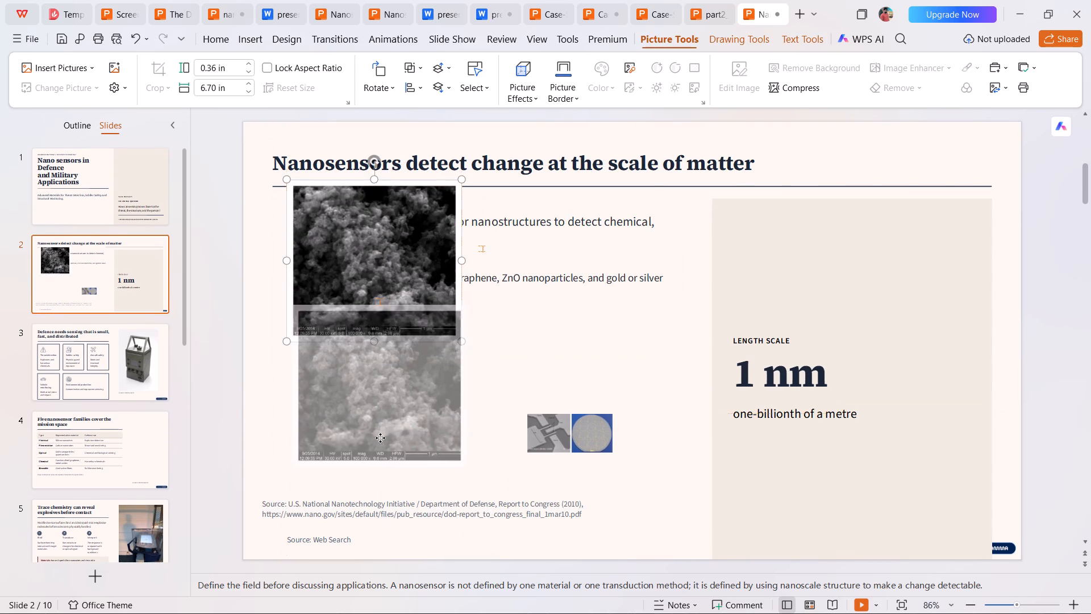
left_click_drag(380, 438, 377, 442)
Resize the small two-part picture on slide 2 to about 1.73 in high and 4.32 in wide.
left_click(544, 428)
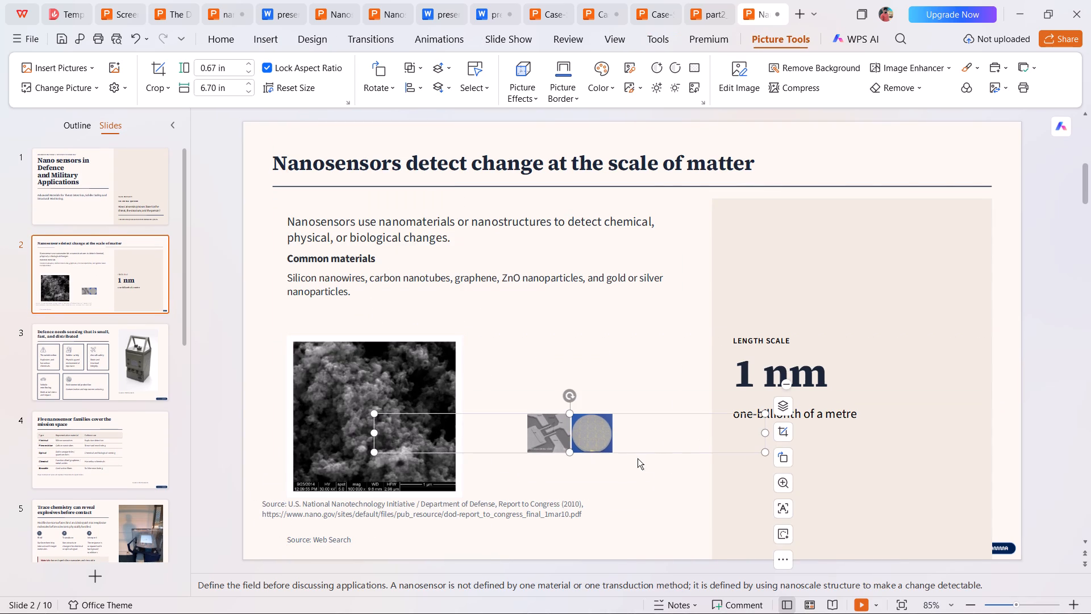
left_click_drag(571, 453, 571, 454)
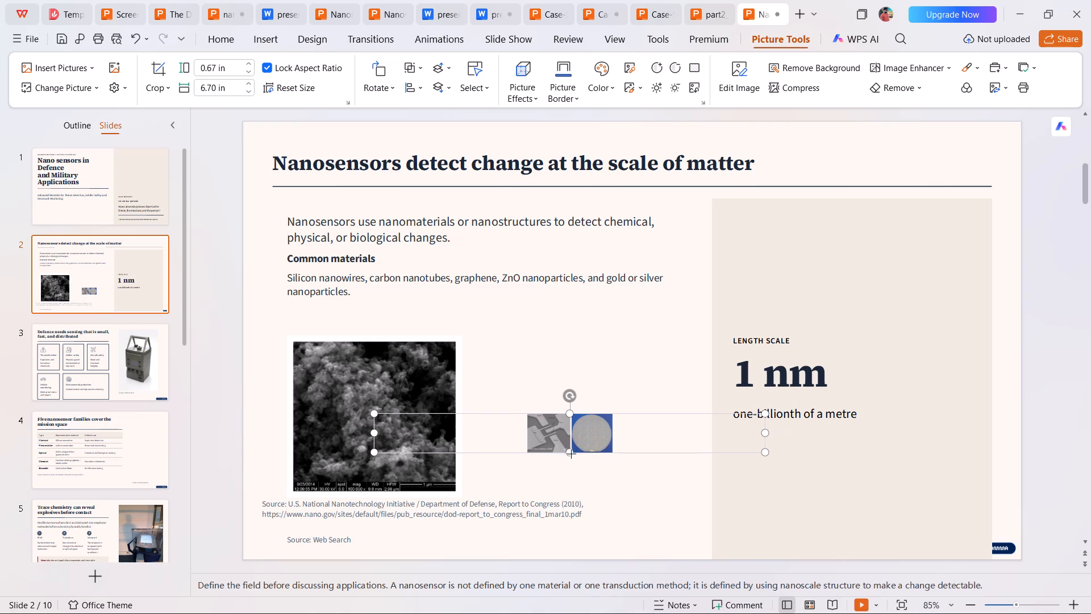
left_click_drag(571, 454, 588, 514)
left_click_drag(570, 461, 567, 413)
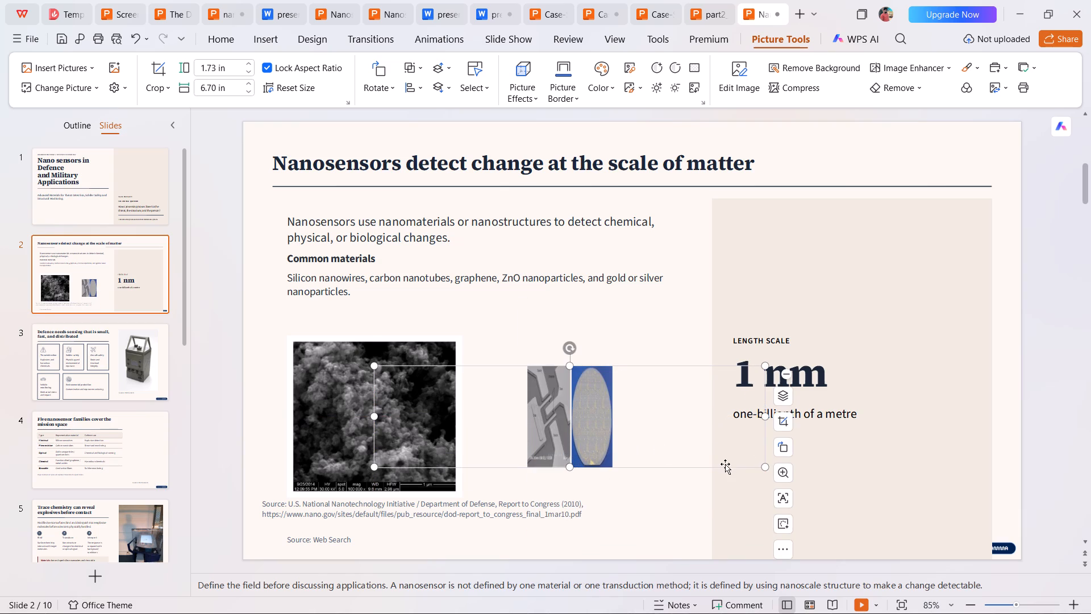
left_click_drag(765, 414, 700, 420)
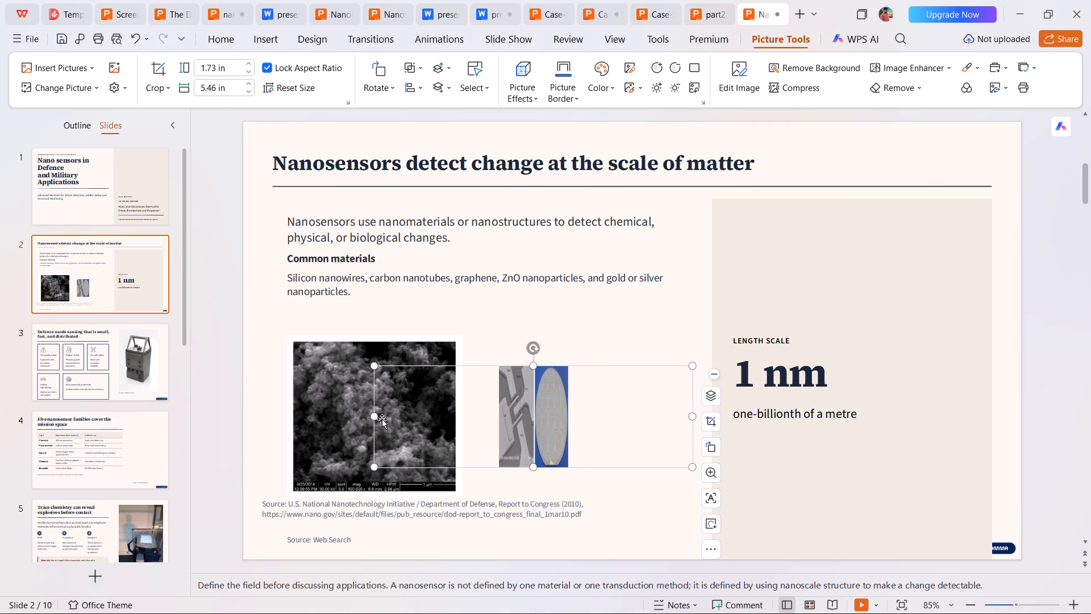
left_click_drag(376, 417, 442, 421)
left_click(506, 420)
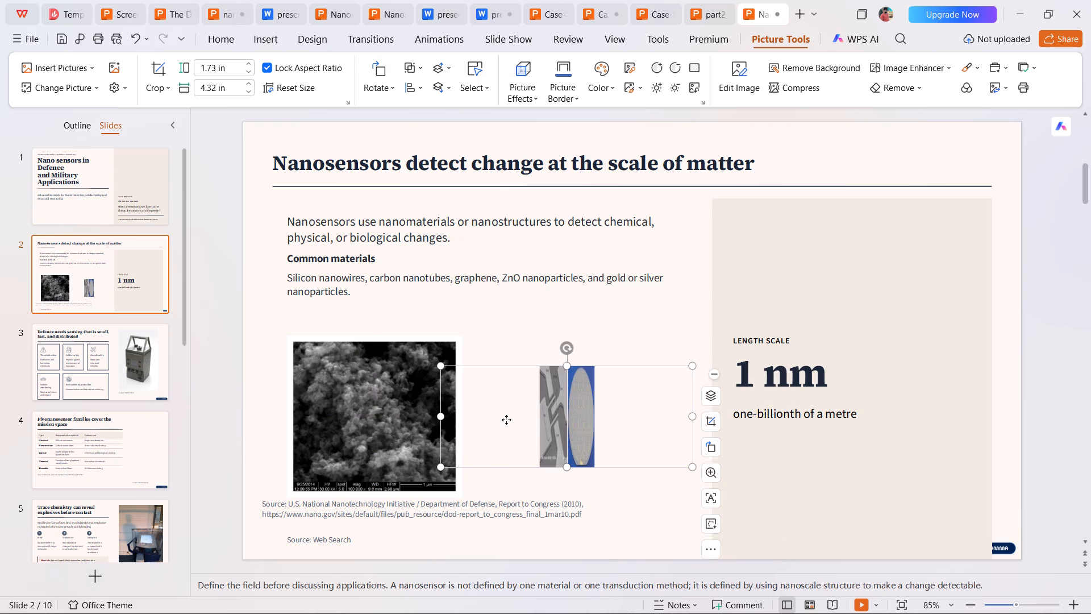
Add a blank line after the introductory sentence ending "physical, or biological changes." on slide 2.
left_click(542, 300)
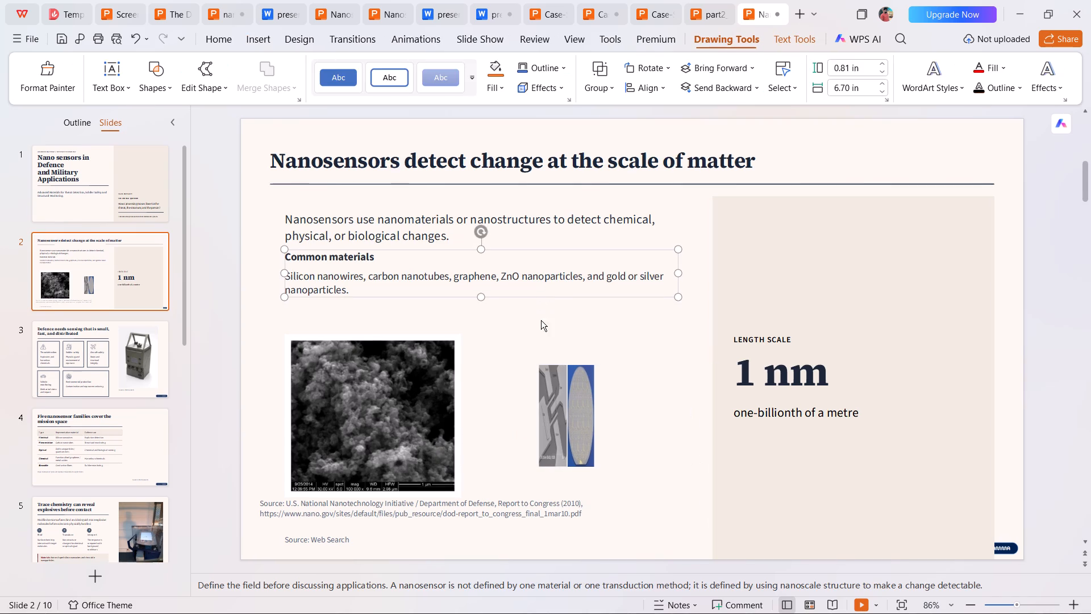
scroll(530, 404, "up", 1)
scroll(530, 405, "down", 1)
left_click(488, 254)
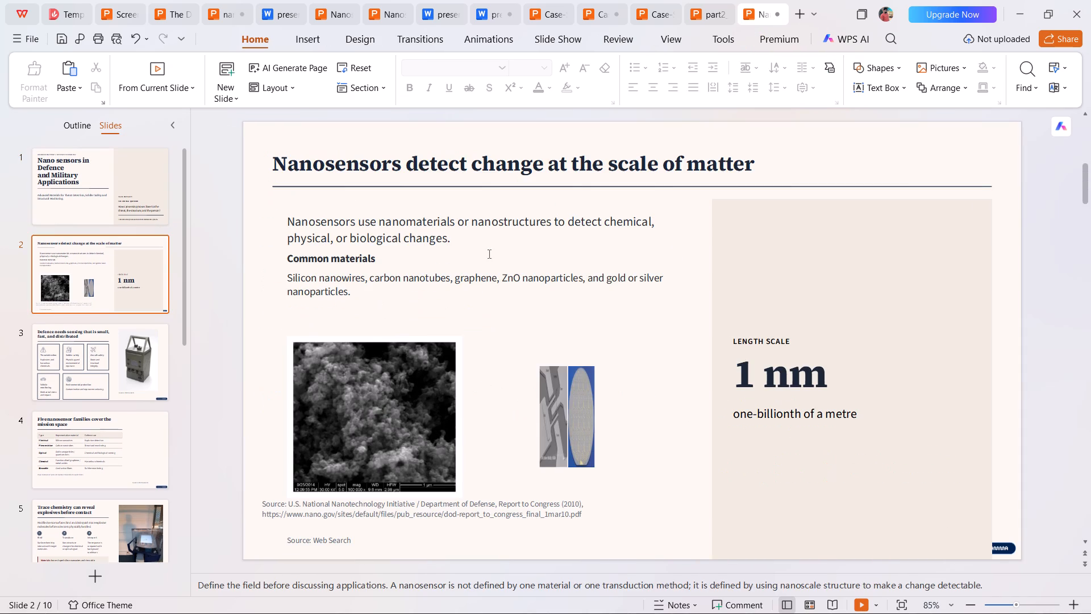
left_click(464, 233)
key("Return")
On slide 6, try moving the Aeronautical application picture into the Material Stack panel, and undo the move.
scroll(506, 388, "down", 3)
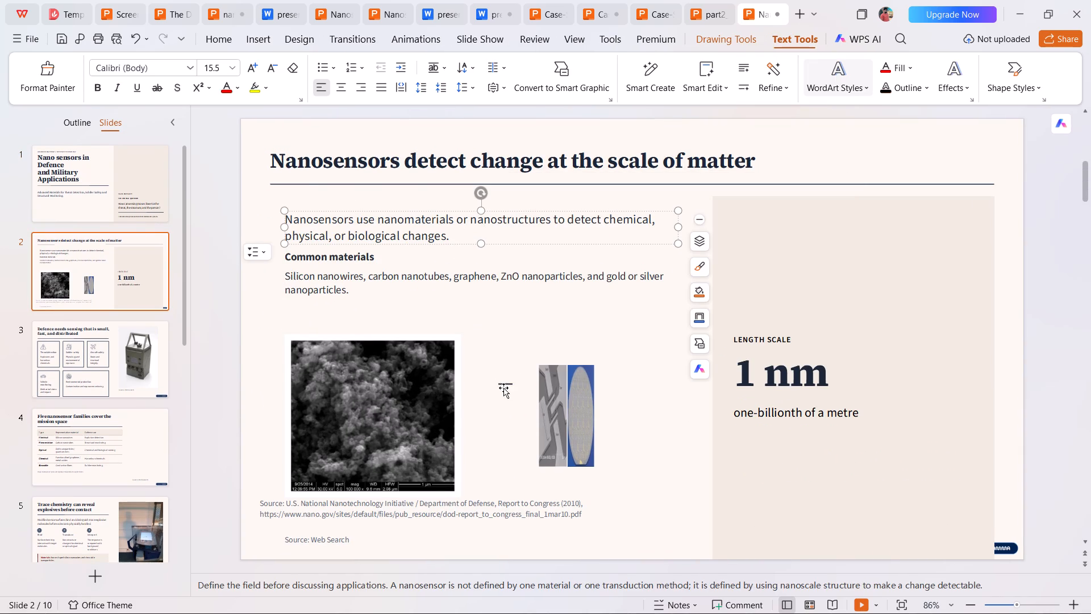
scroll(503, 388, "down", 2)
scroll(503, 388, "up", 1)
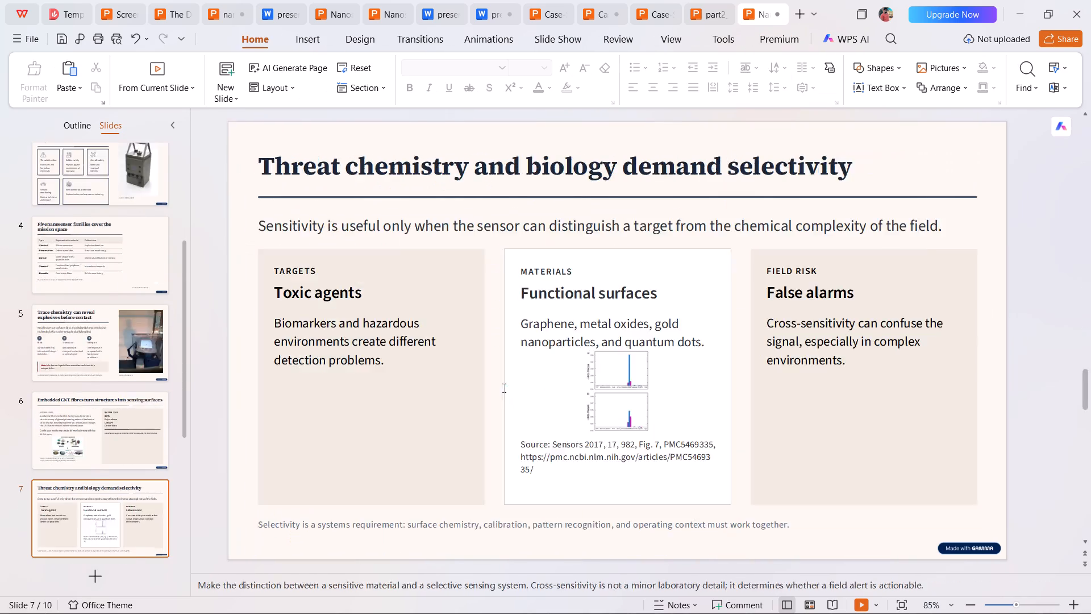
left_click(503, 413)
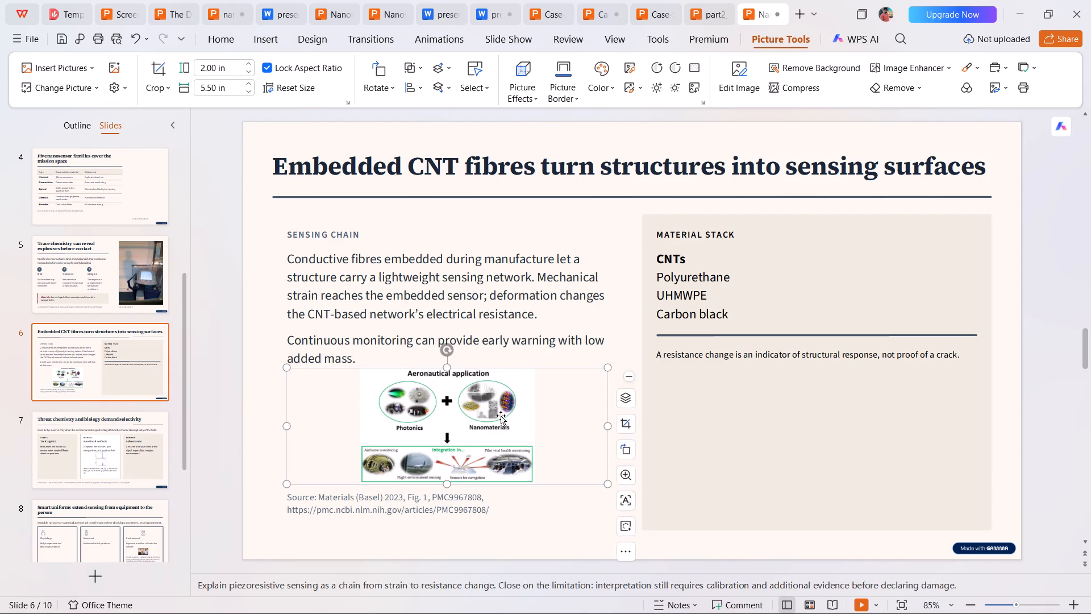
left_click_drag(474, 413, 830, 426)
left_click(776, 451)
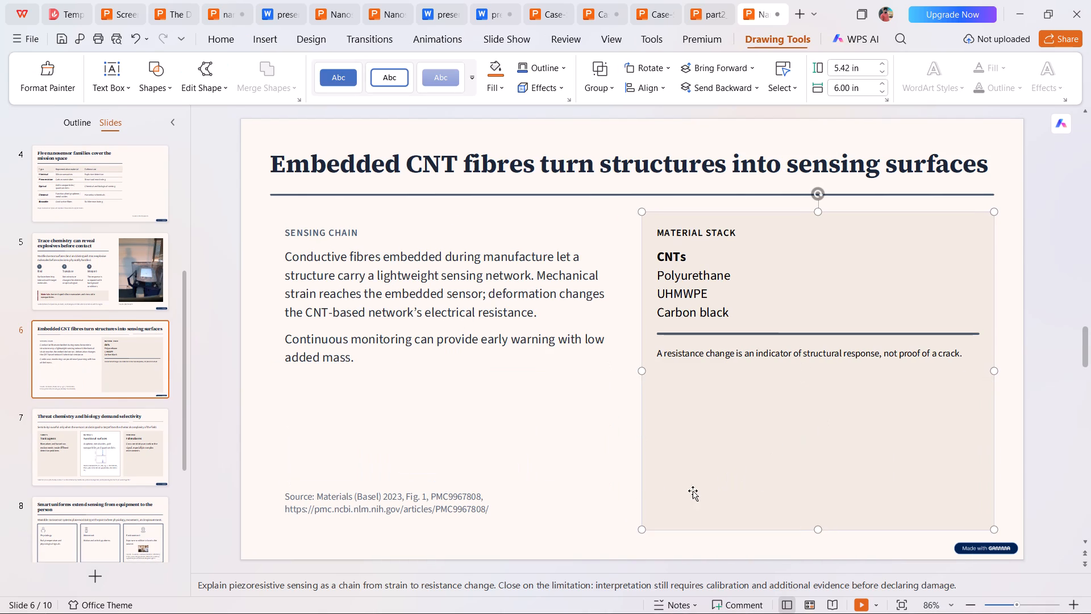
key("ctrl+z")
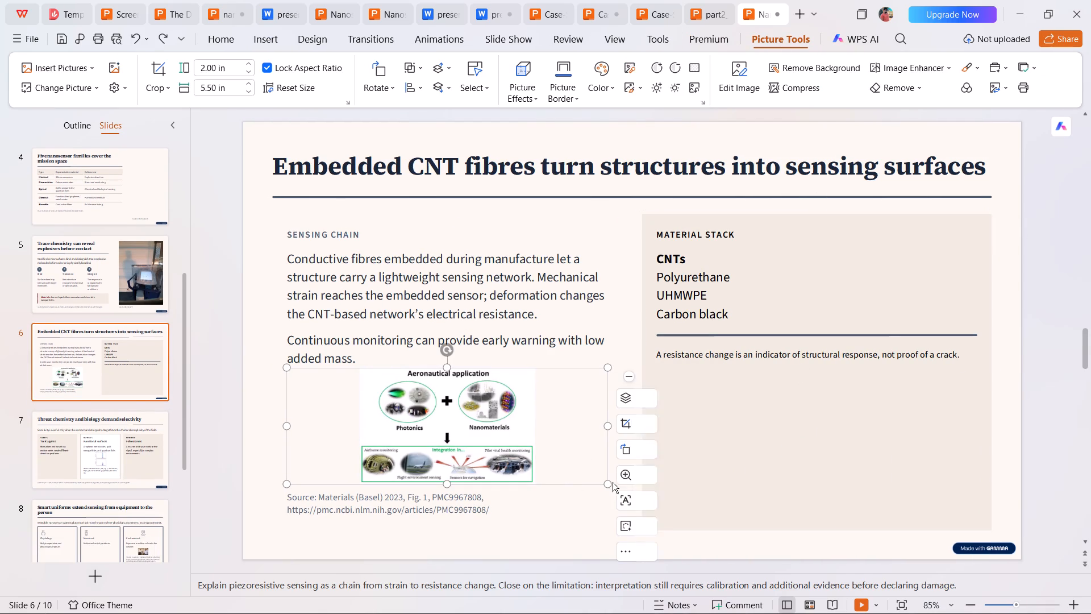
Enlarge the Aeronautical application picture on slide 6 to about 2.58 in high and 7.11 in wide.
left_click_drag(606, 482, 611, 521)
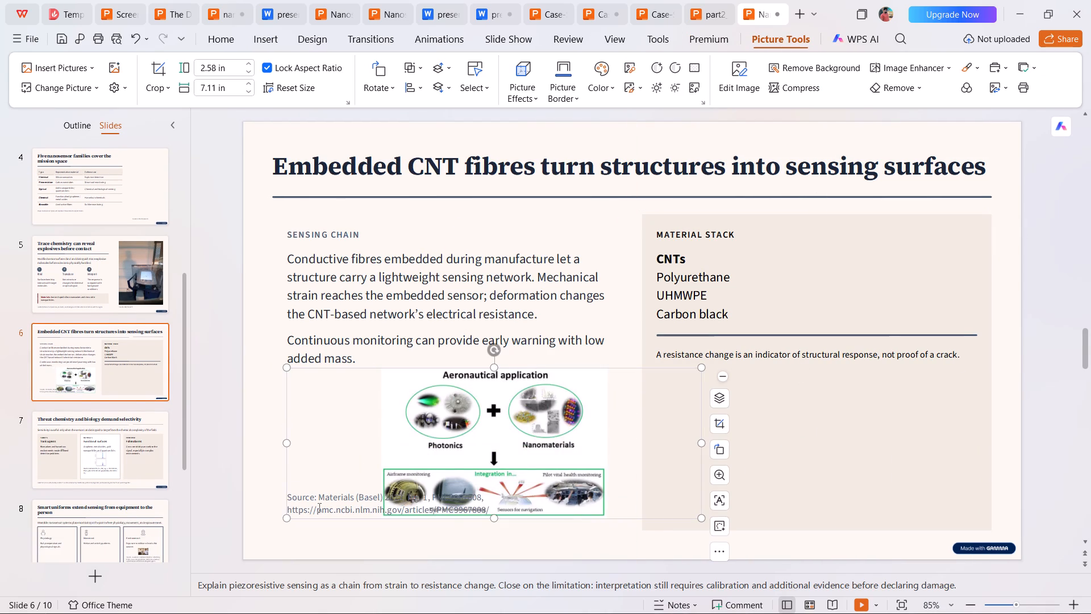
Narrow the Materials (Basel) source caption on slide 6 and extend it upward to fit beside the Aeronautical application picture.
left_click(313, 509)
left_click_drag(608, 502, 373, 504)
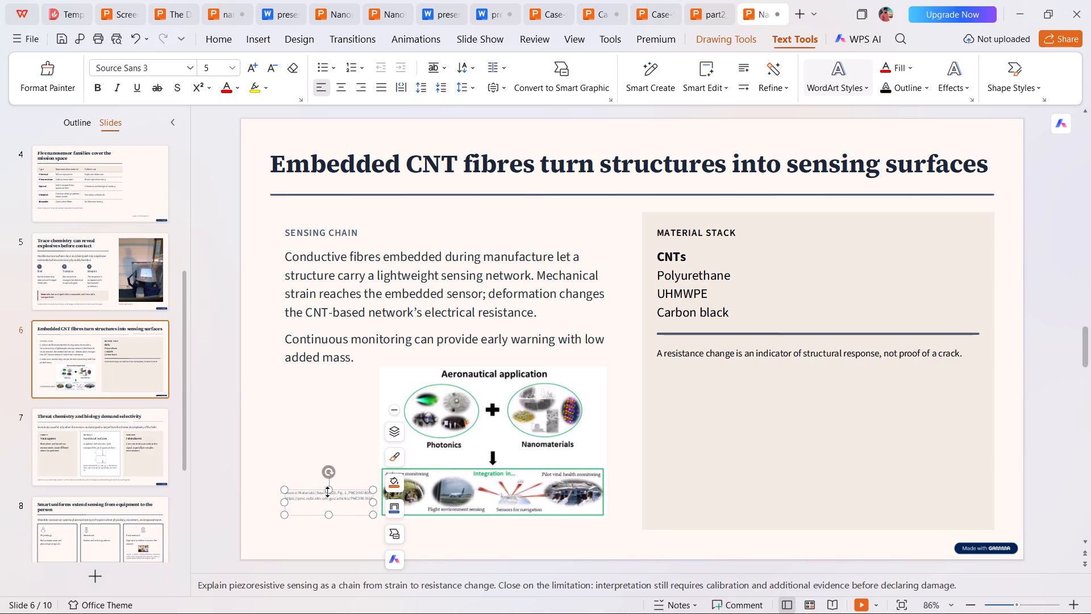
left_click_drag(327, 488, 319, 384)
left_click(342, 480)
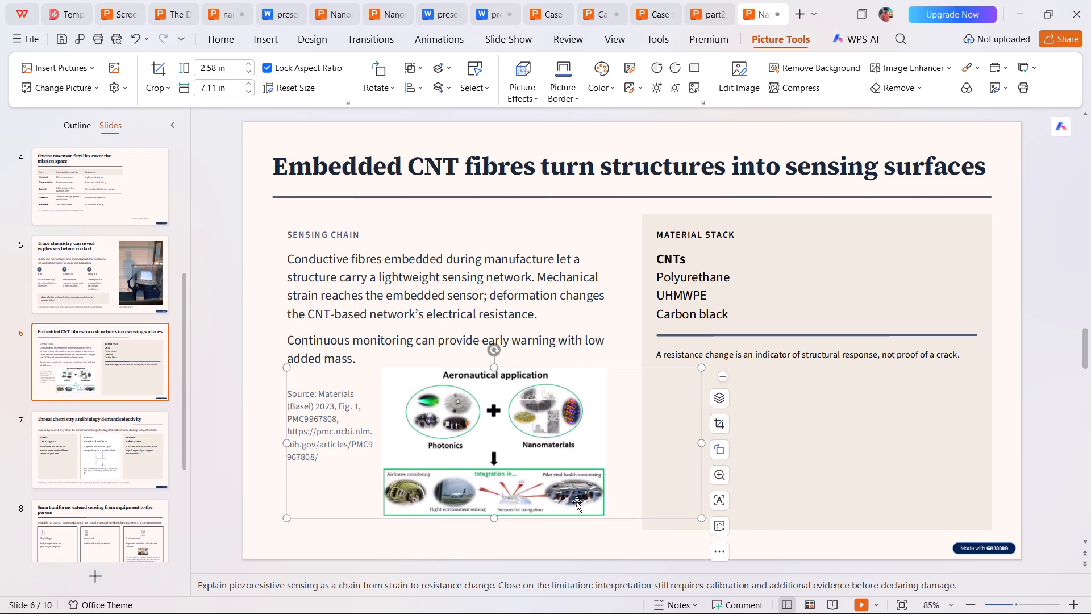
Review the layout of the slides from slide 6 through slide 10 and back to the title slide.
left_click(799, 447)
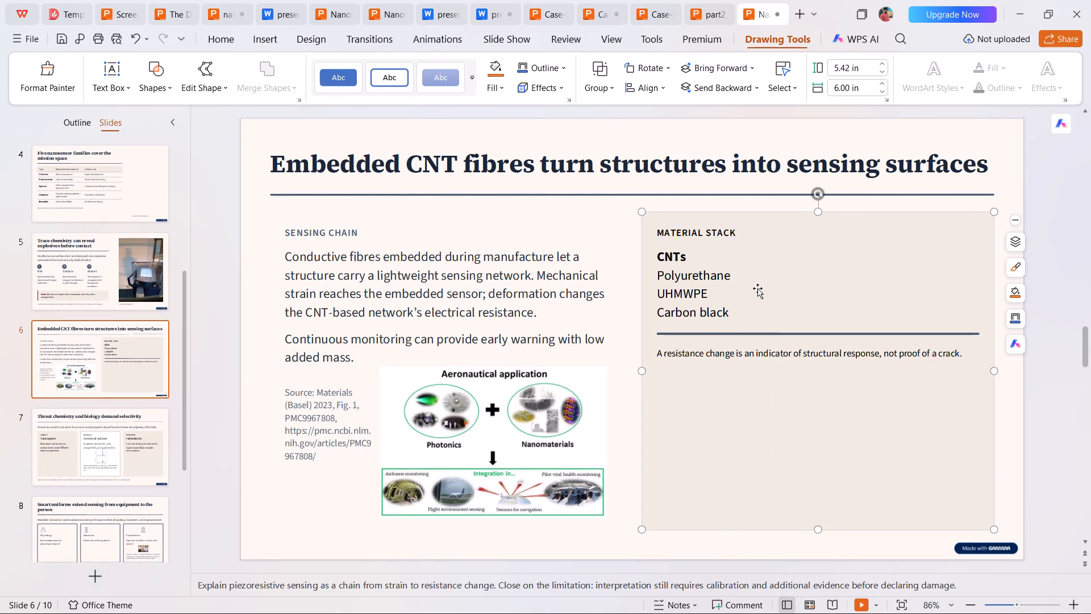
left_click(718, 252)
scroll(806, 366, "down", 7)
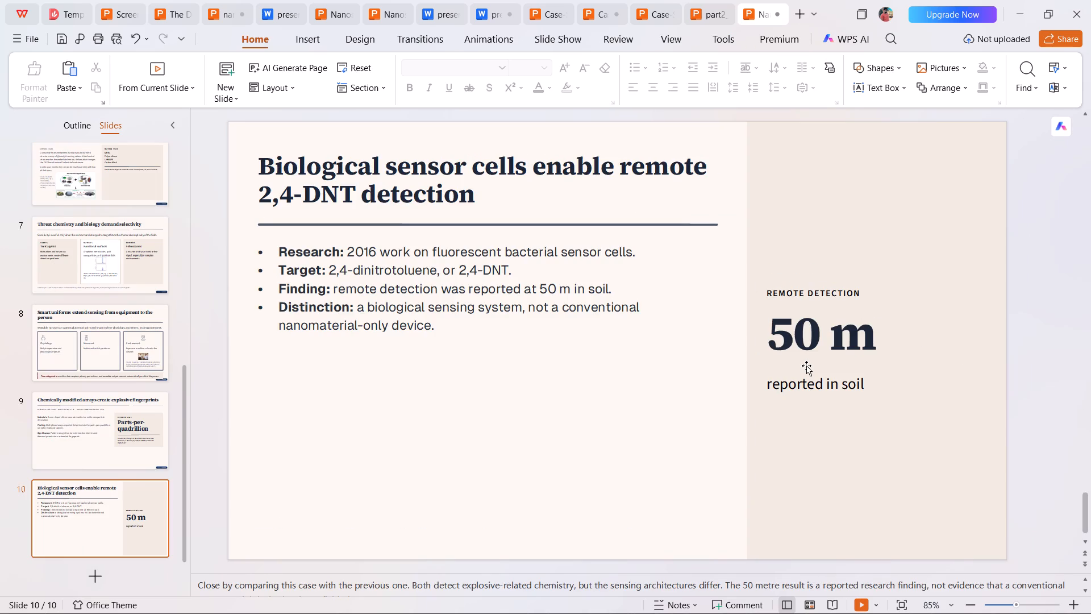
scroll(806, 366, "up", 3)
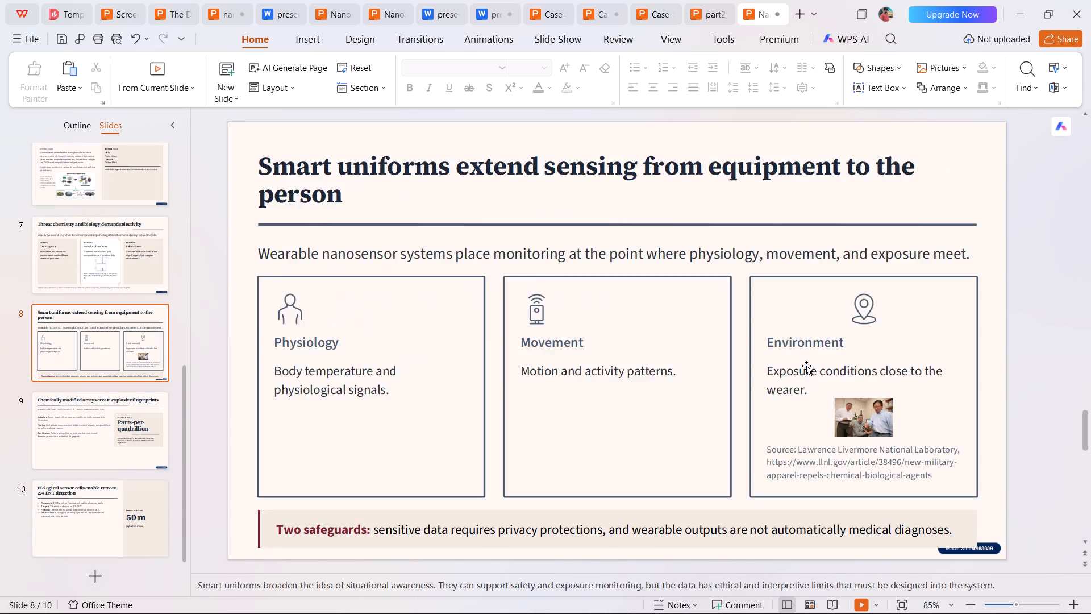
scroll(806, 366, "up", 8)
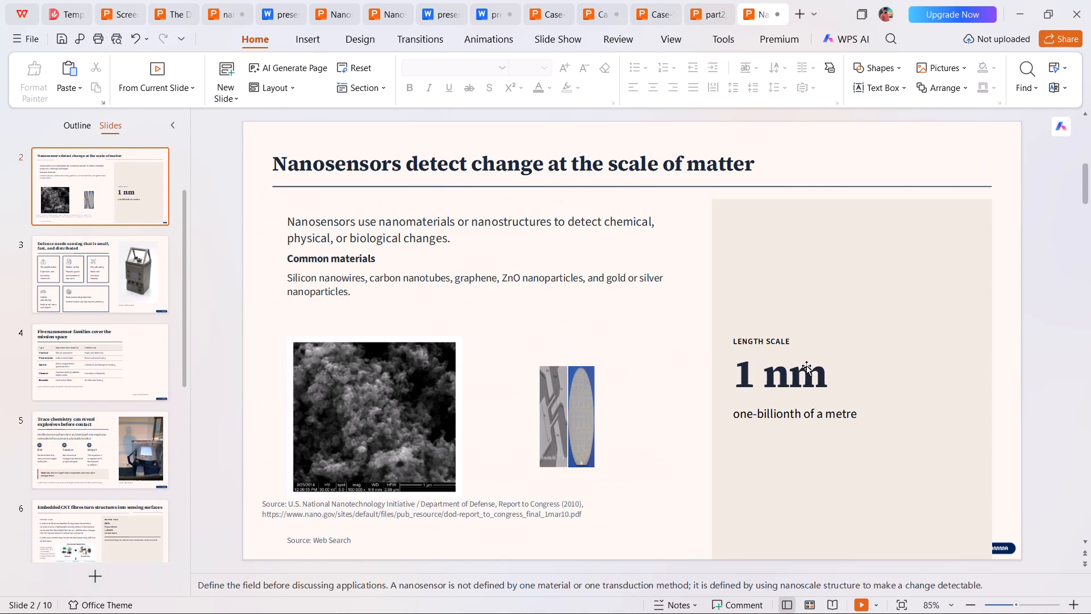
scroll(806, 366, "up", 1)
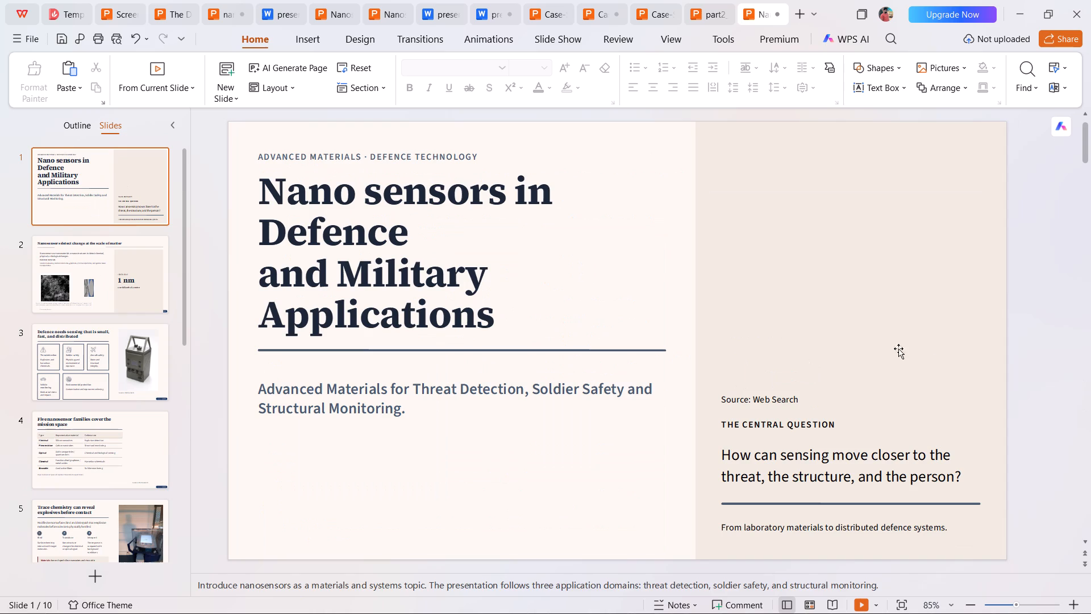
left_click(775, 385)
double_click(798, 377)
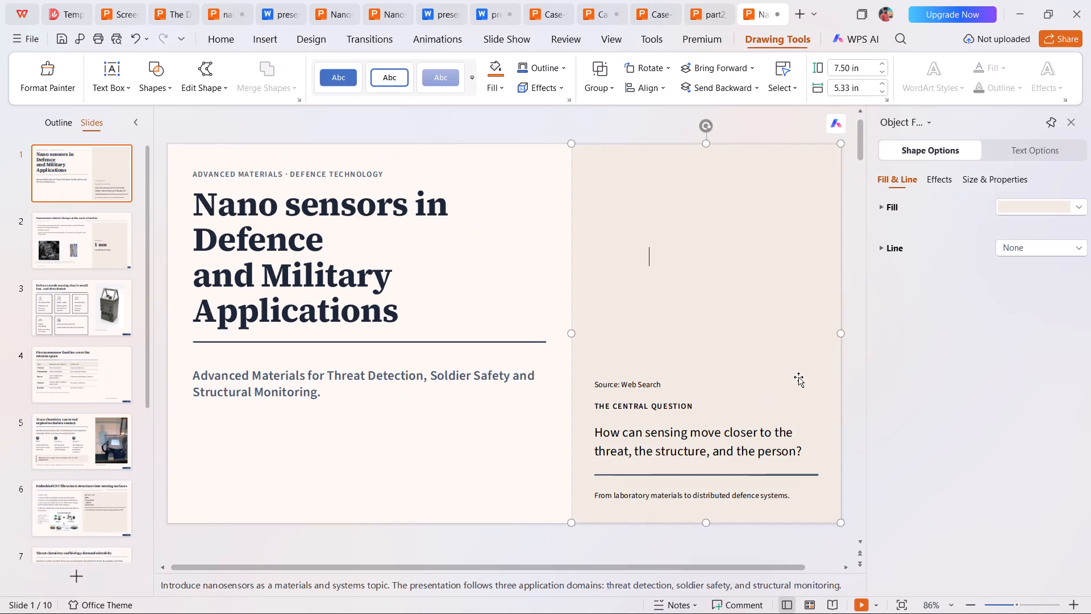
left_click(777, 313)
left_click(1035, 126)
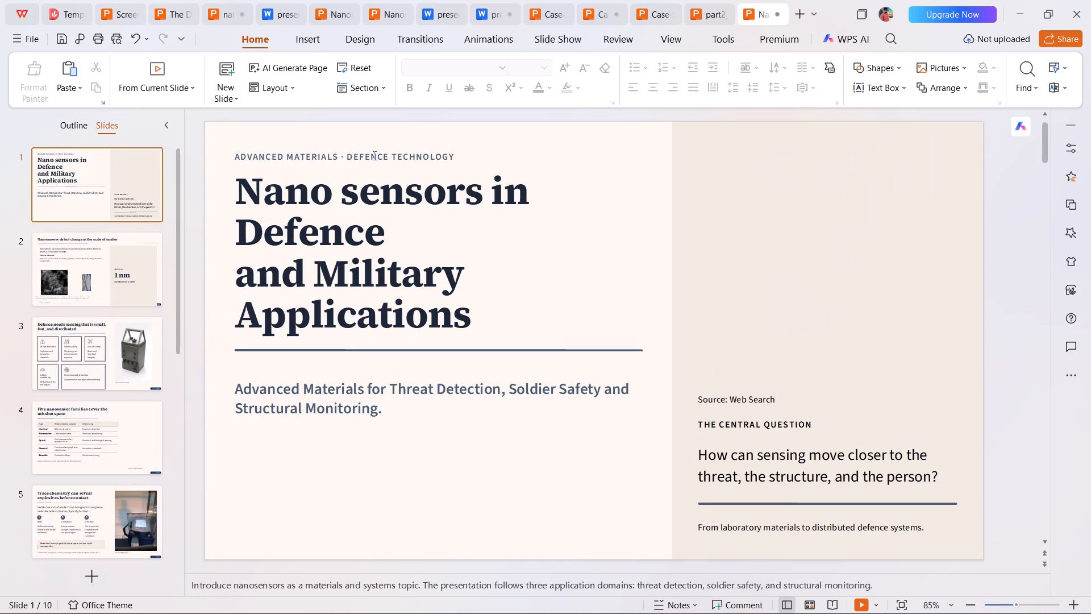
Save the presentation as a new file on the Desktop under a name beginning with part1_fina.
left_click(14, 35)
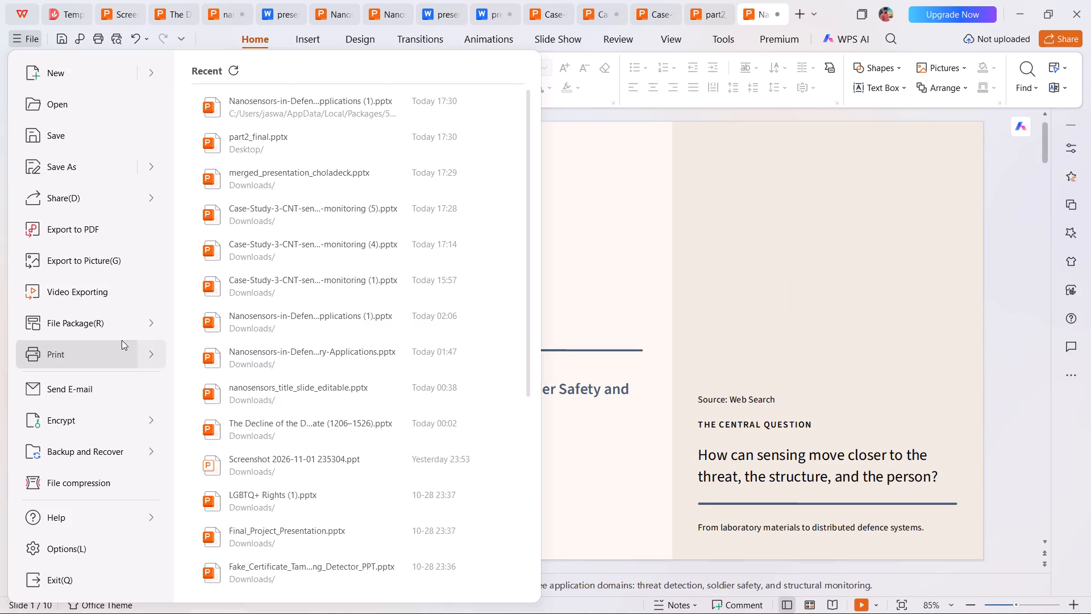
left_click(63, 171)
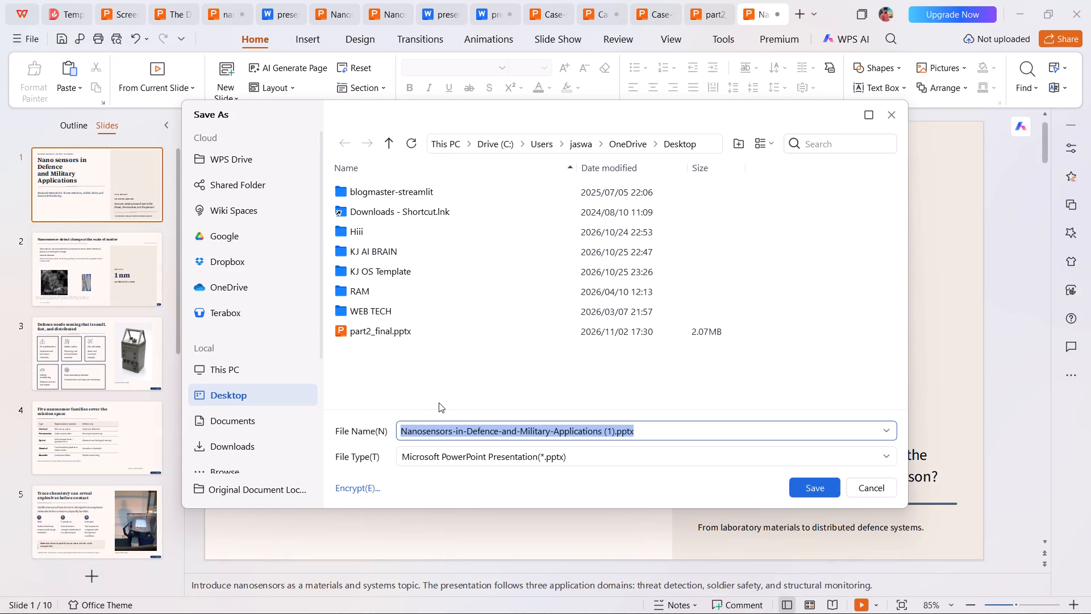
key("BackSpace")
type("part1")
type("_fina")
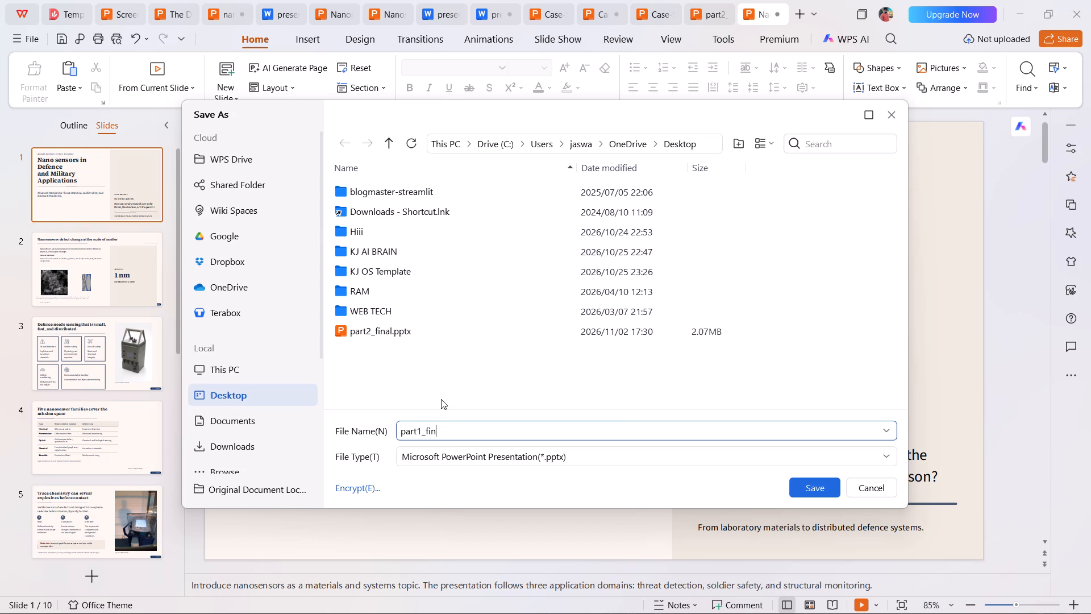
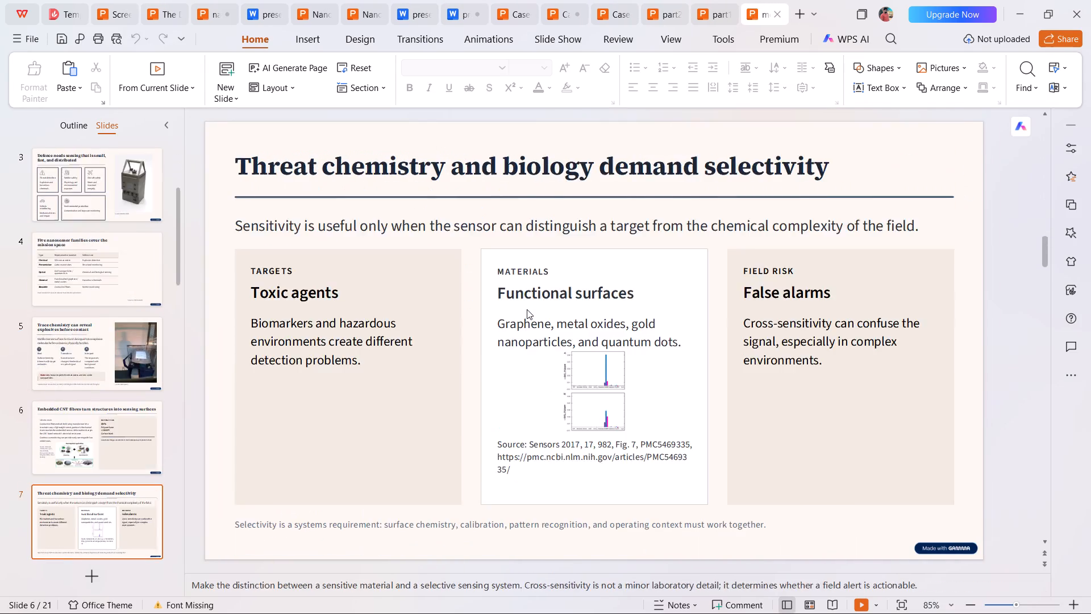
Review the slide layouts from slide 6 through the References slide and back to the Case Study 5 slide.
scroll(527, 309, "down", 11)
scroll(527, 309, "up", 1)
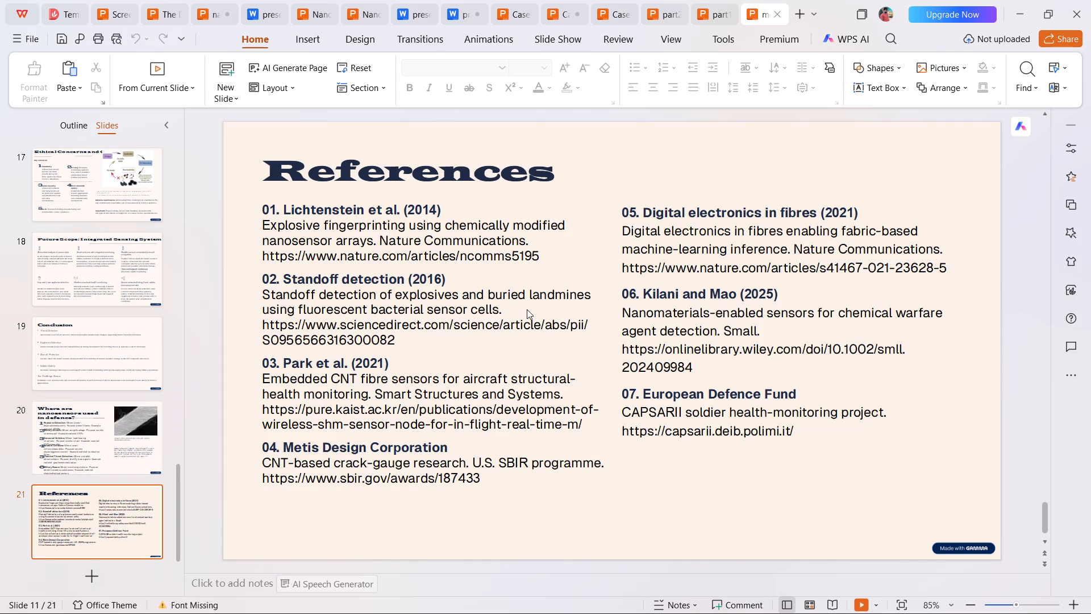
scroll(527, 309, "up", 5)
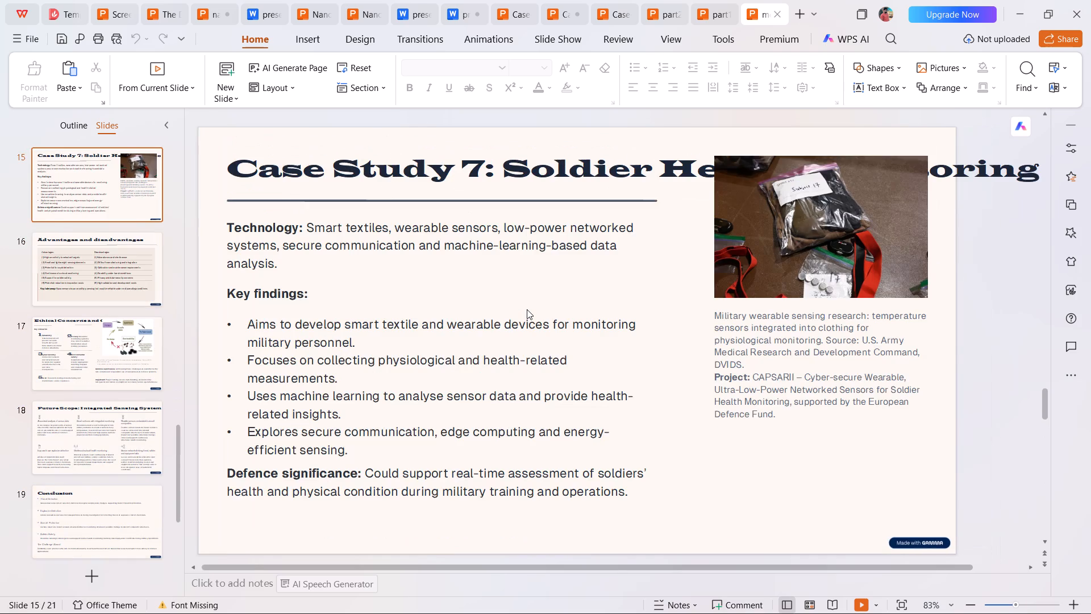
scroll(527, 309, "up", 2)
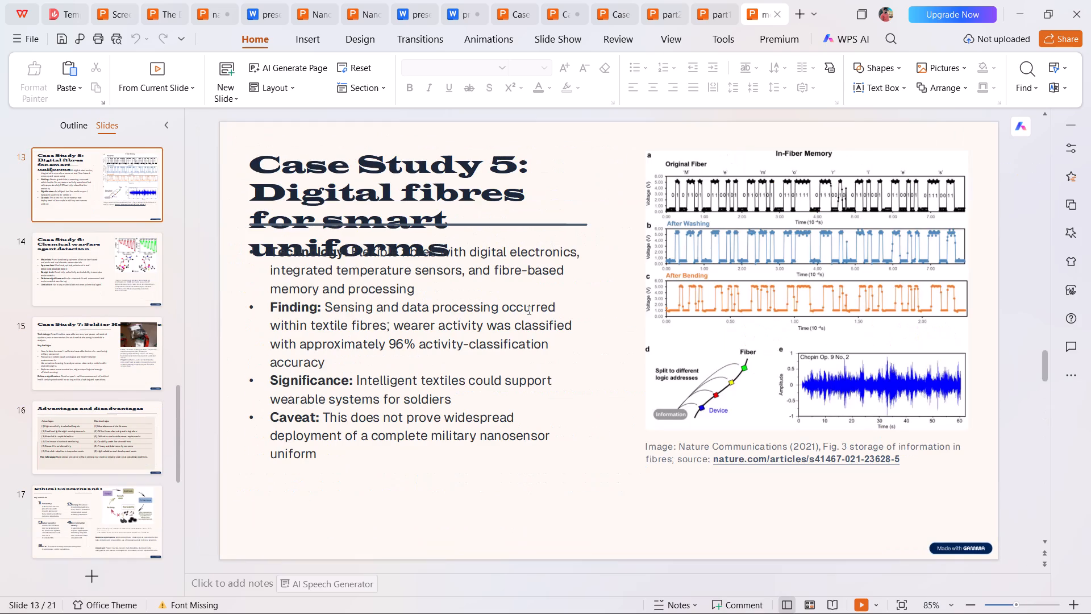
Move the divider line on slide 13 down to the last line of the Case Study 5 title.
left_click_drag(456, 225, 456, 248)
Resize the Case Study 3 title box on slide 11 down to the divider line, shrinking the title to fit on three lines.
left_click(131, 271)
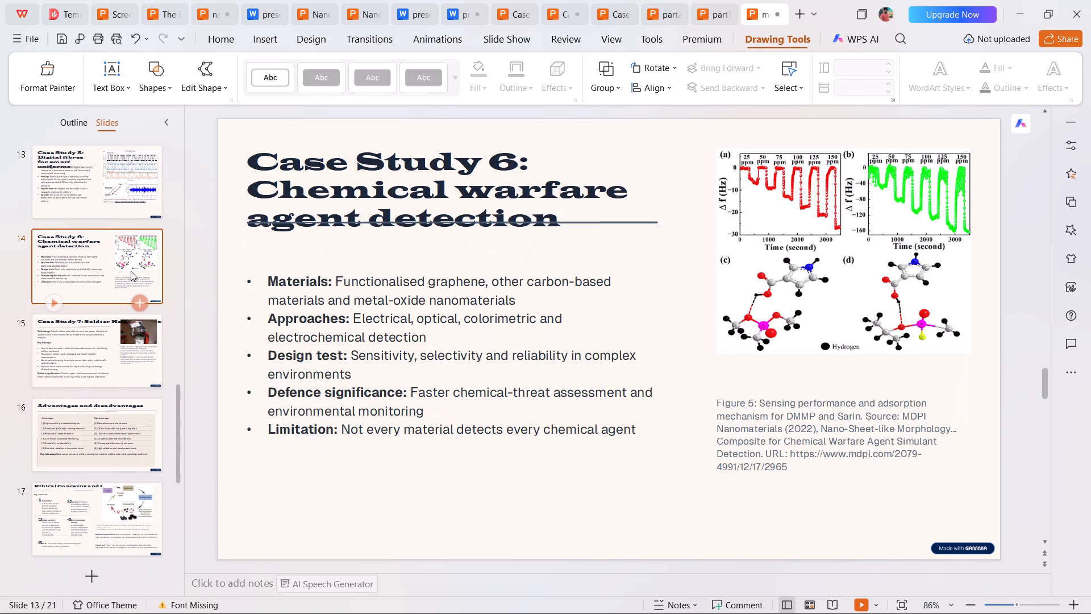
scroll(131, 276, "up", 1)
left_click(114, 261)
scroll(114, 261, "up", 1)
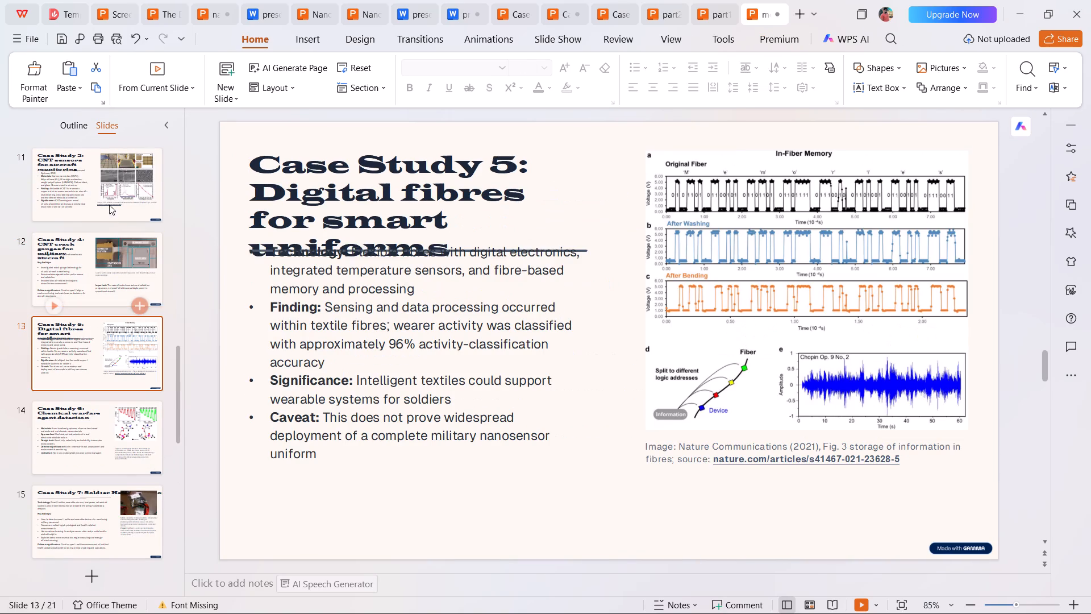
left_click(108, 191)
scroll(125, 272, "up", 2)
left_click(103, 261)
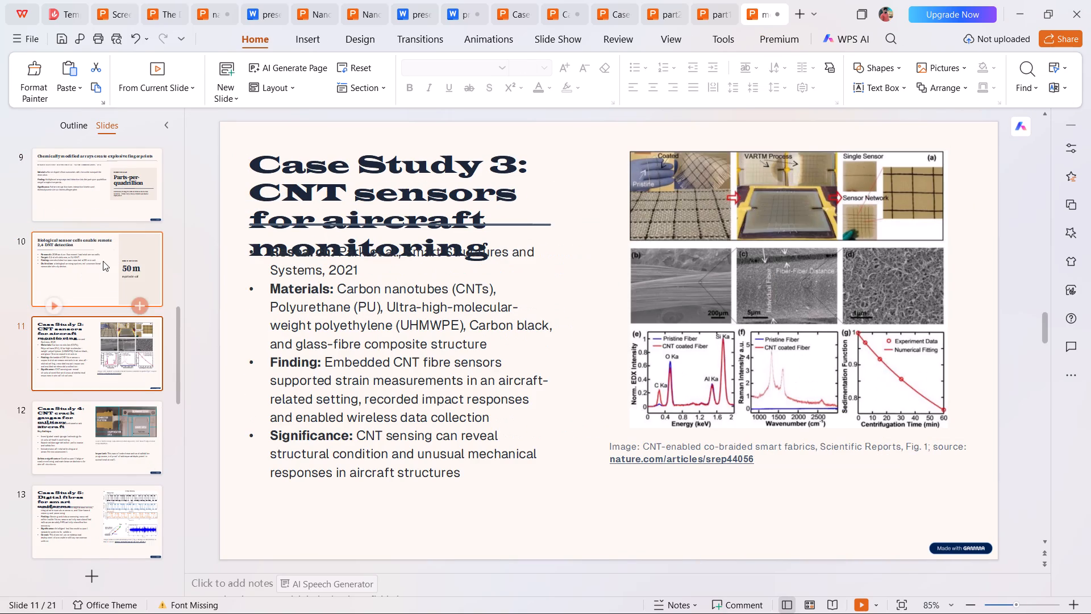
left_click(110, 363)
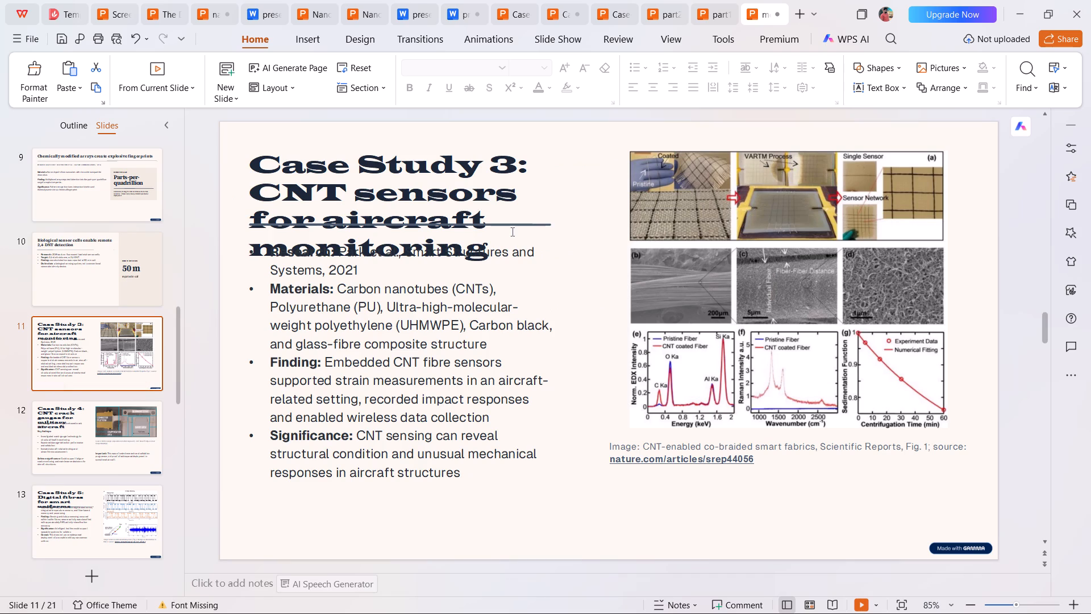
left_click(388, 222)
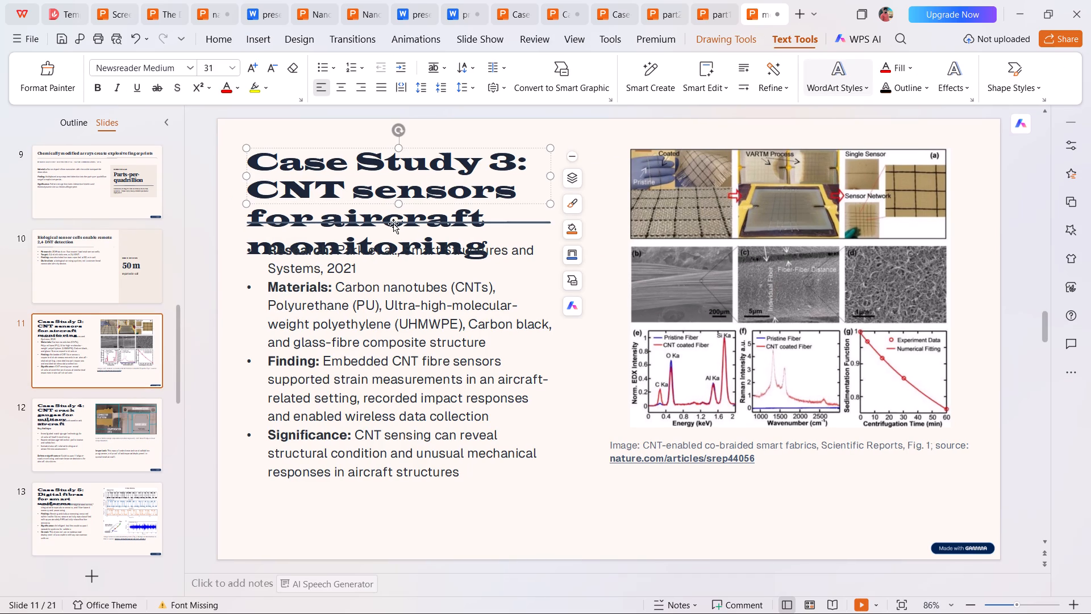
left_click_drag(551, 203, 535, 224)
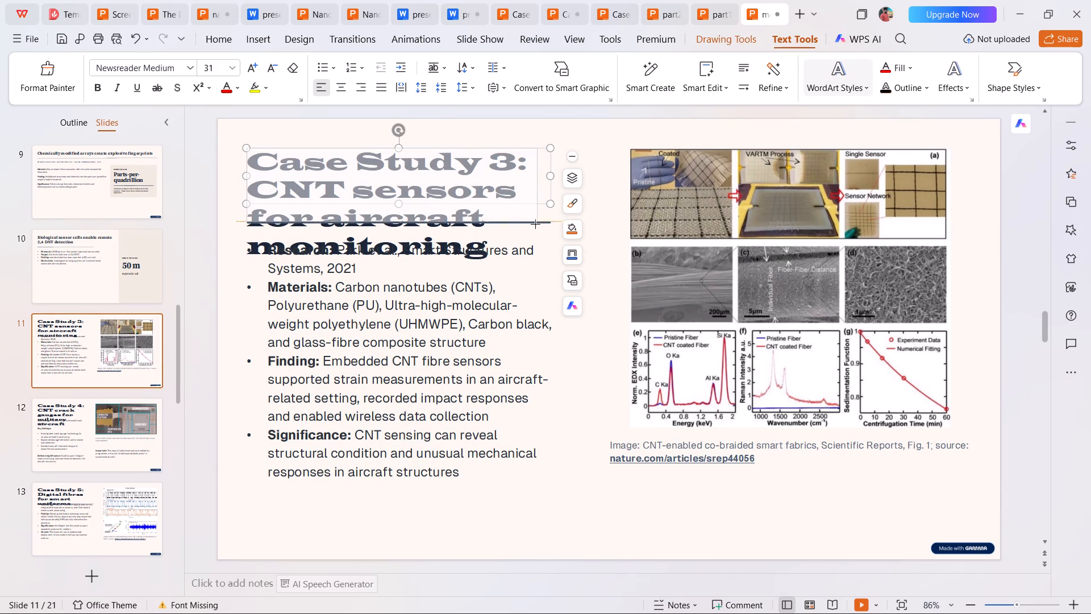
left_click_drag(535, 224, 538, 261)
left_click_drag(538, 261, 526, 213)
left_click_drag(526, 213, 534, 225)
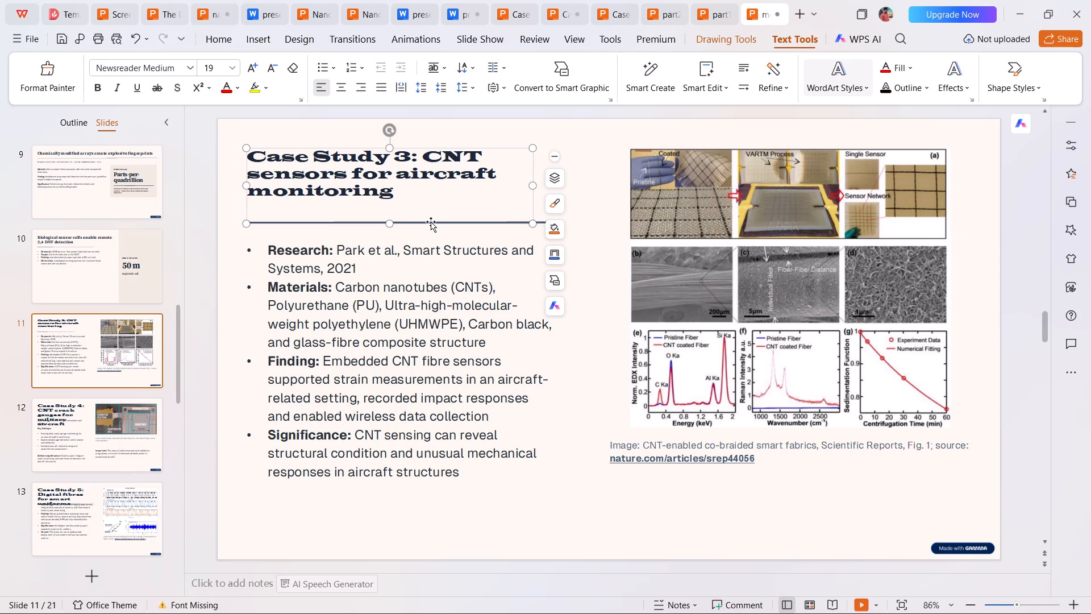
Lower the divider line under the Case Study 3 title and enlarge the title box down to just above it.
left_click_drag(431, 222, 435, 239)
left_click(422, 179)
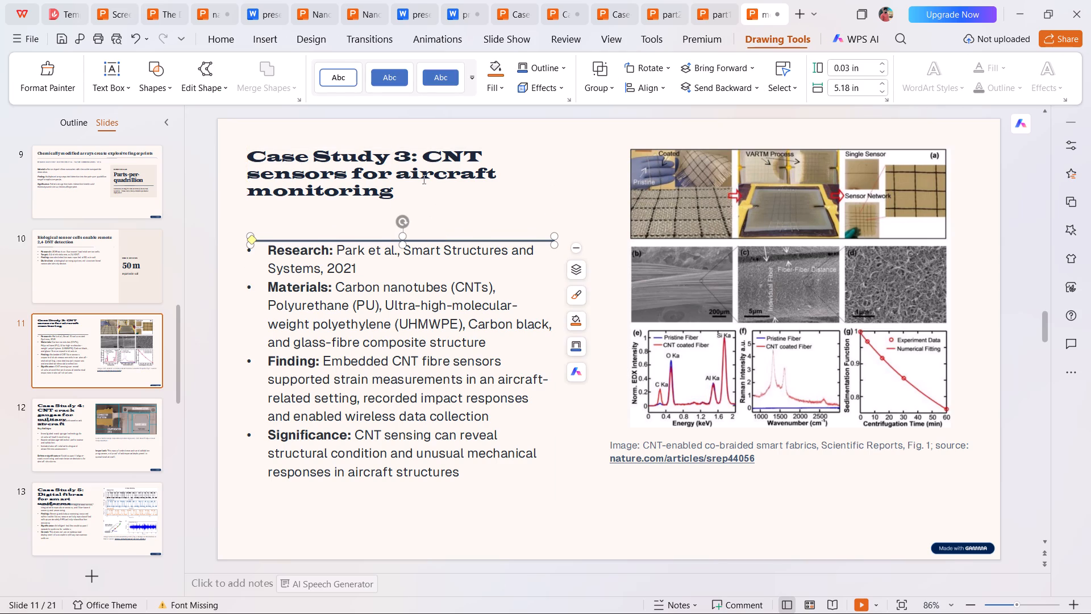
left_click_drag(531, 223, 548, 242)
left_click_drag(548, 241, 538, 229)
left_click(538, 229)
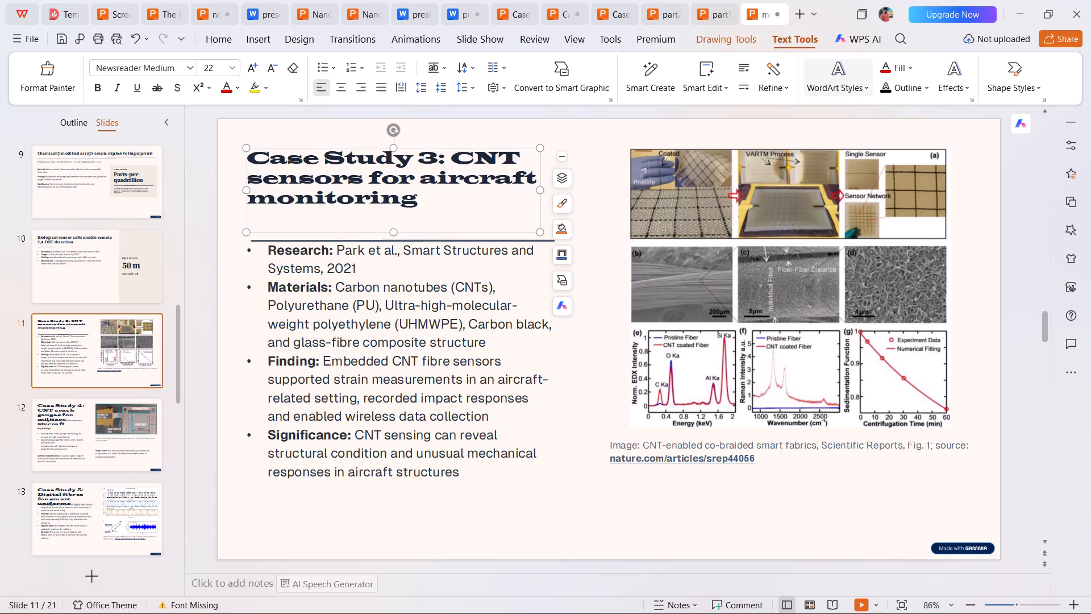
Move the Case Study 3 bullet text down so it starts below the divider line and lines up with it.
left_click_drag(553, 354, 541, 398)
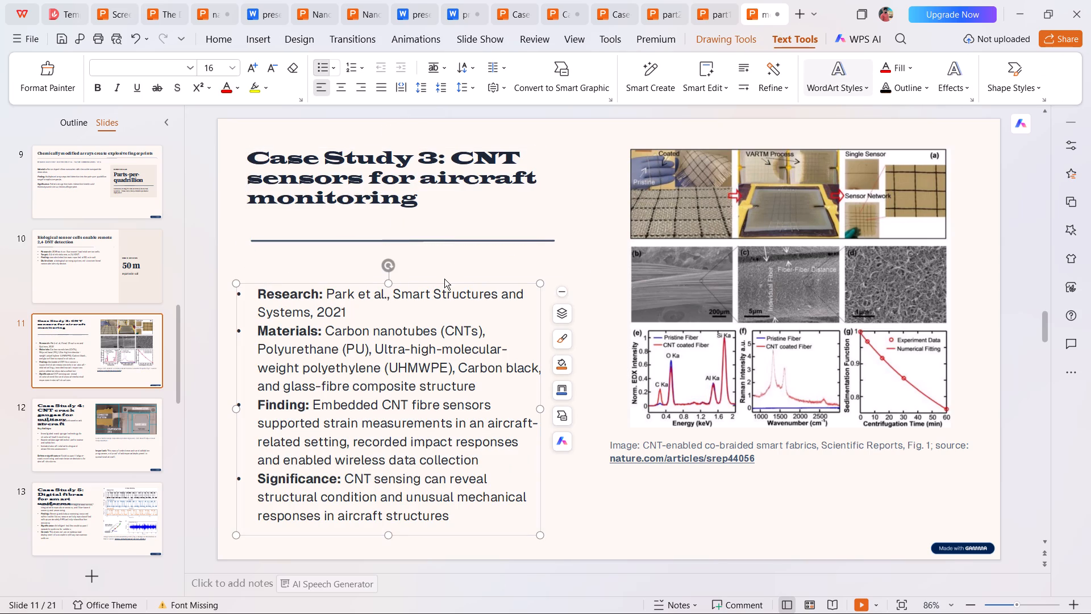
left_click_drag(443, 283, 456, 264)
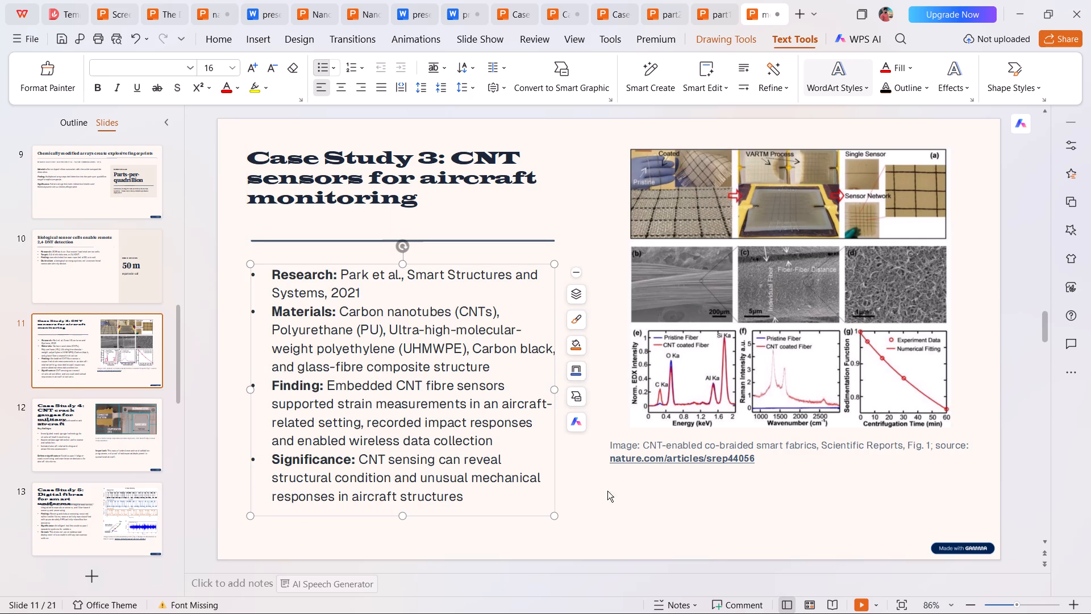
left_click(607, 493)
Review the remaining slides through References and back up the deck, checking for titles that overlap other content.
left_click(116, 272)
left_click(113, 347)
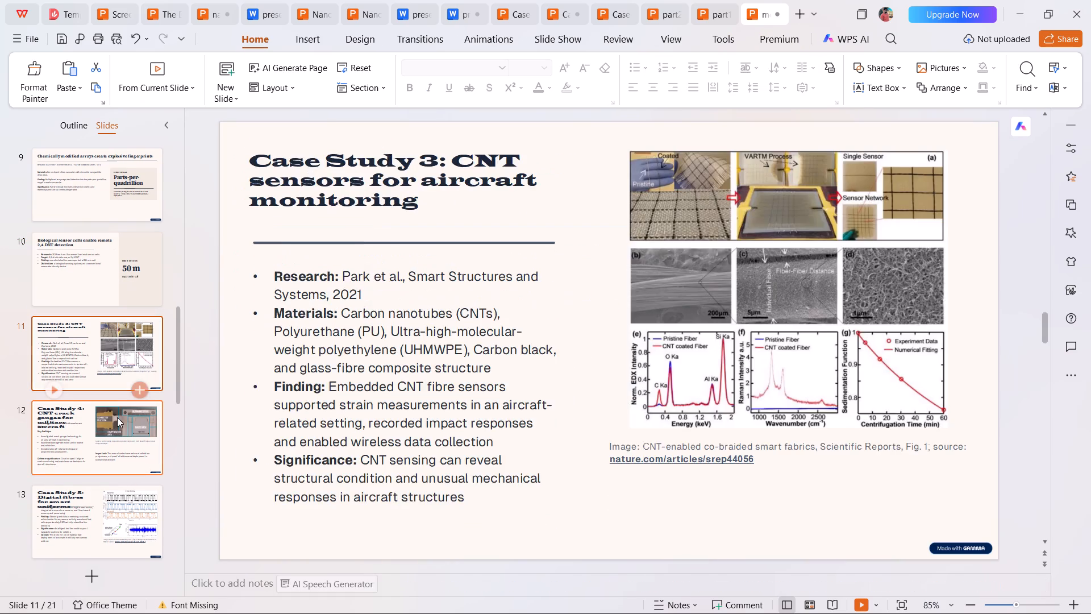
left_click(117, 417)
left_click(107, 509)
scroll(98, 496, "down", 2)
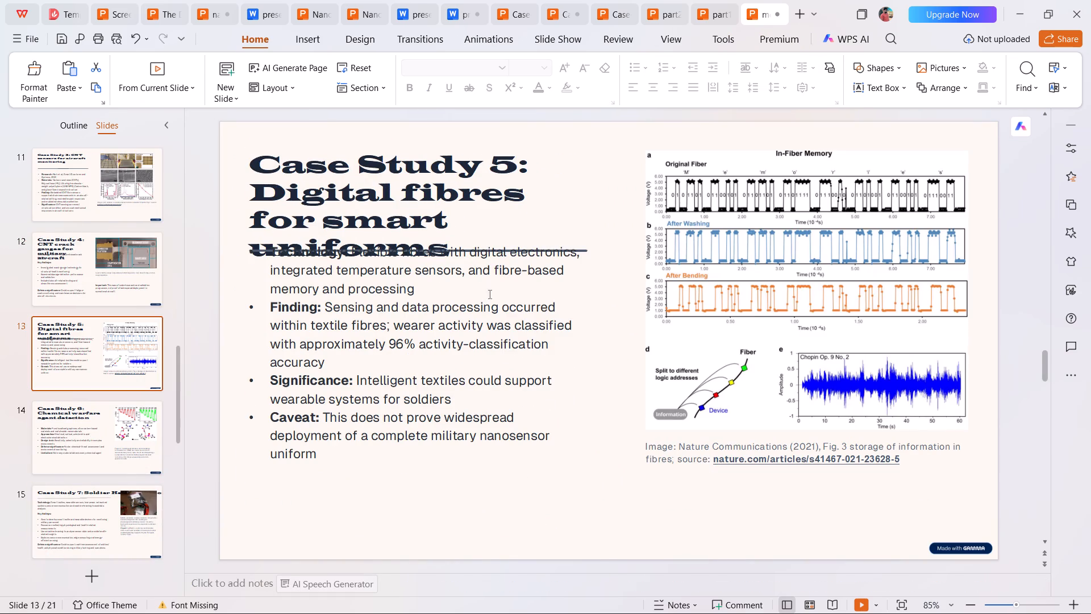
left_click(99, 511)
left_click(97, 460)
scroll(127, 457, "down", 4)
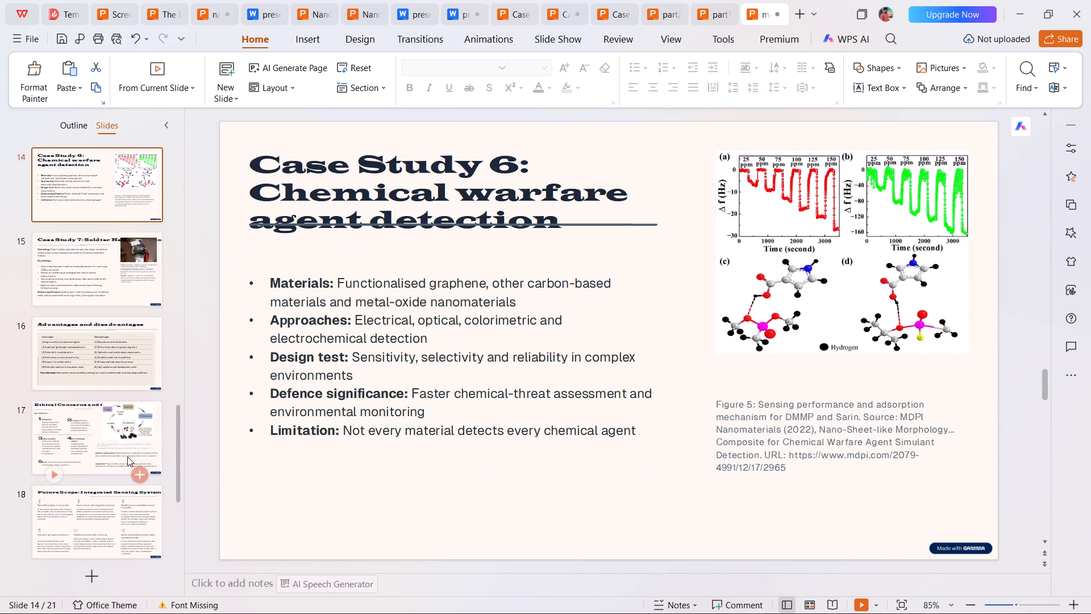
scroll(127, 457, "down", 5)
left_click(95, 377)
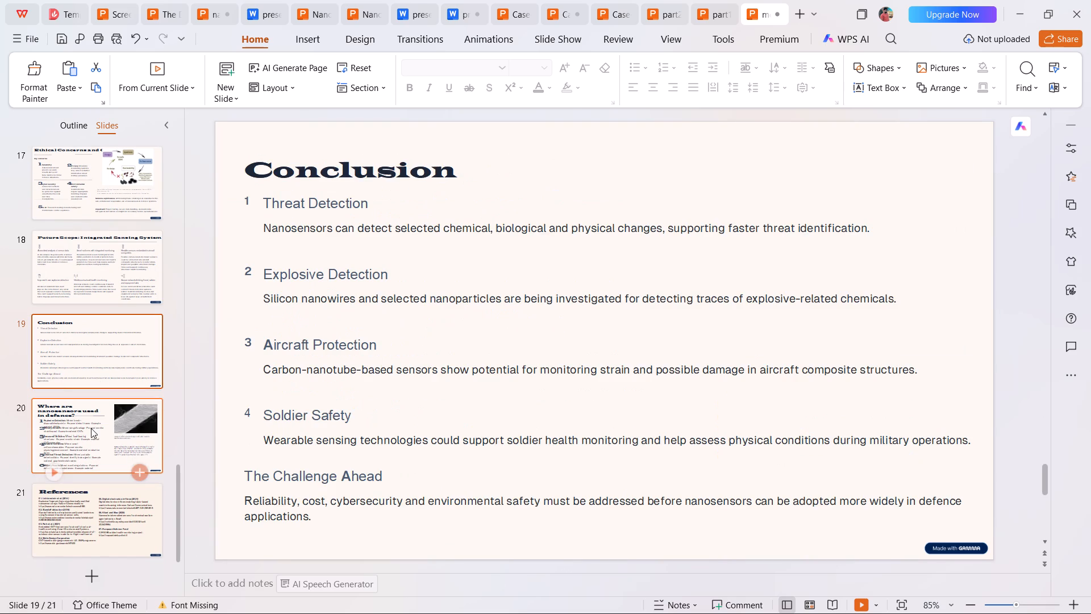
left_click(91, 428)
left_click(92, 486)
scroll(91, 481, "up", 9)
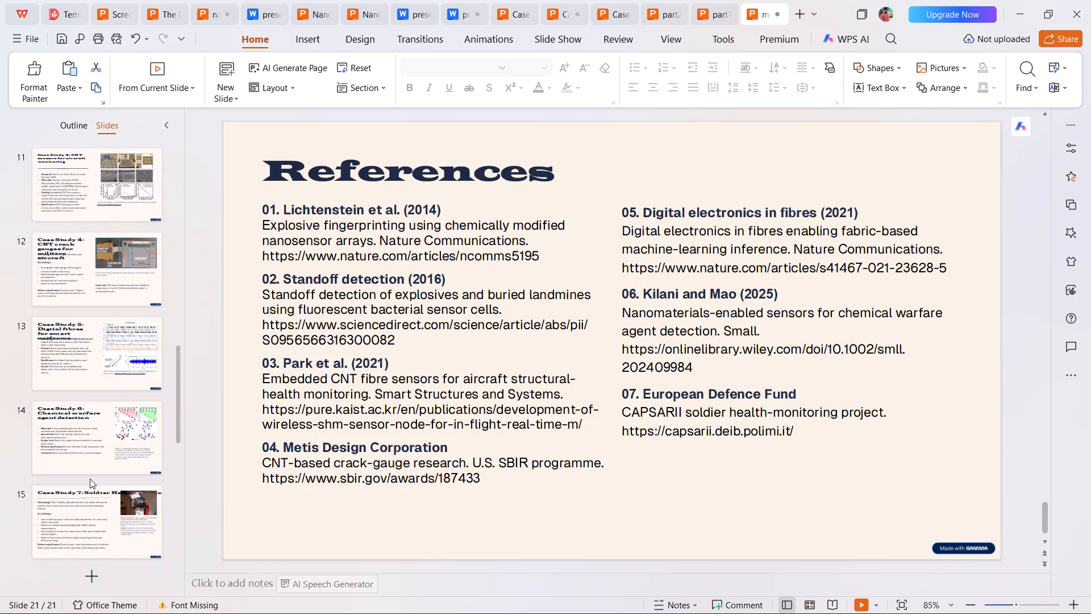
scroll(90, 479, "up", 10)
scroll(90, 478, "down", 6)
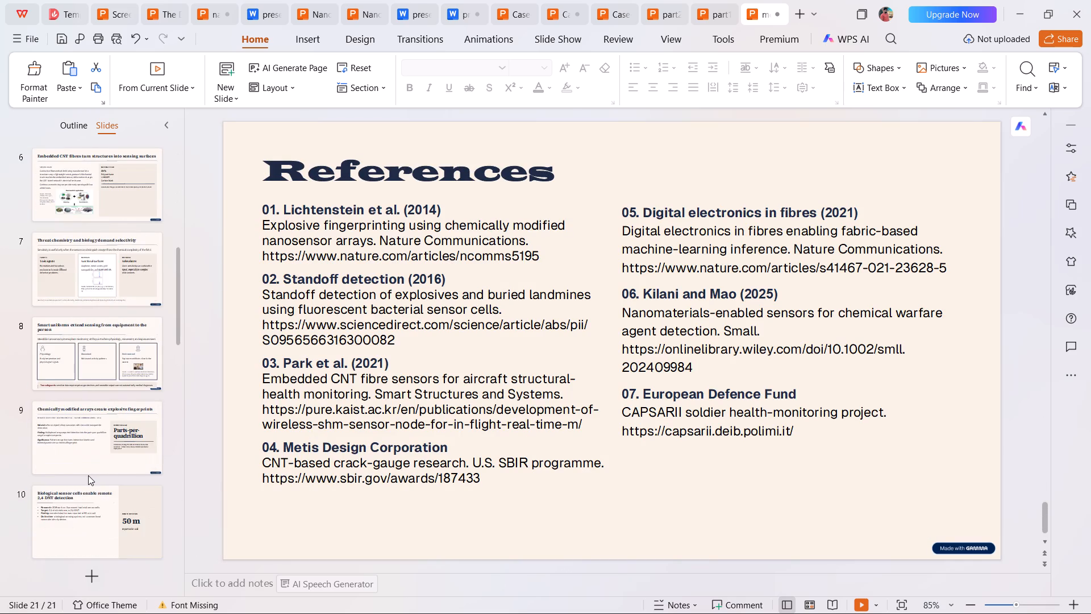
scroll(88, 475, "down", 1)
Move the Case Study 4 title on slide 12 slightly up and resize its box across the text column, extending it past the divider line.
left_click(87, 449)
left_click(89, 500)
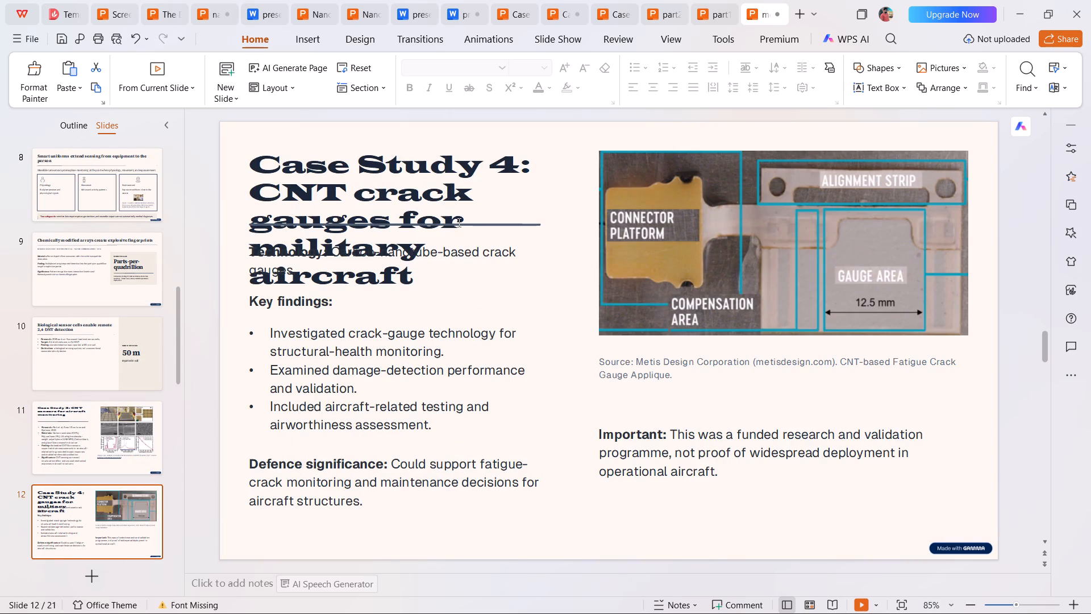
left_click(420, 209)
left_click_drag(539, 203, 456, 256)
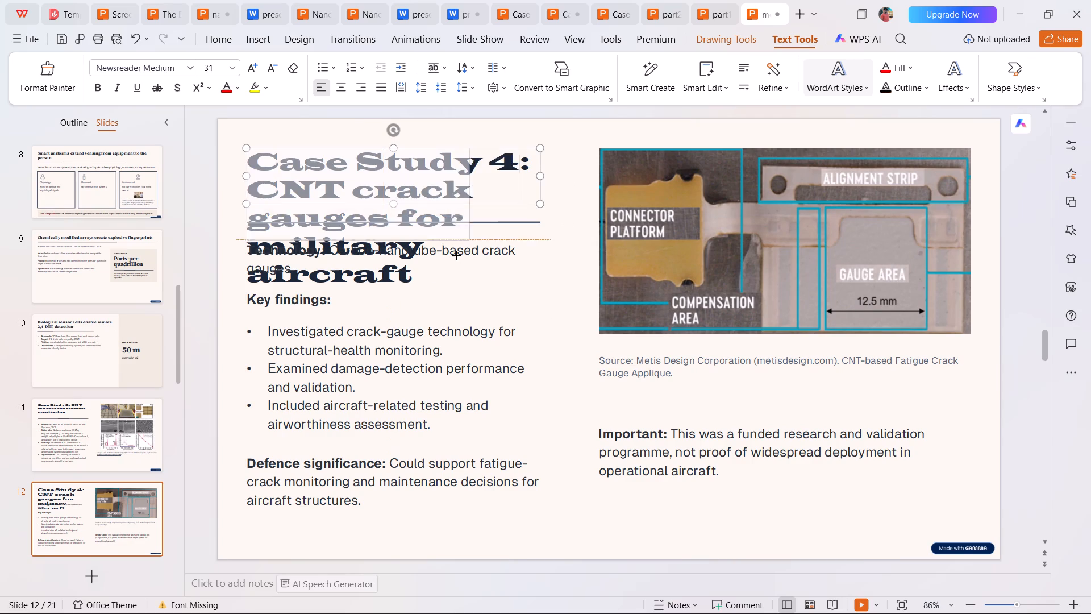
left_click_drag(456, 256, 450, 291)
left_click_drag(447, 292, 442, 233)
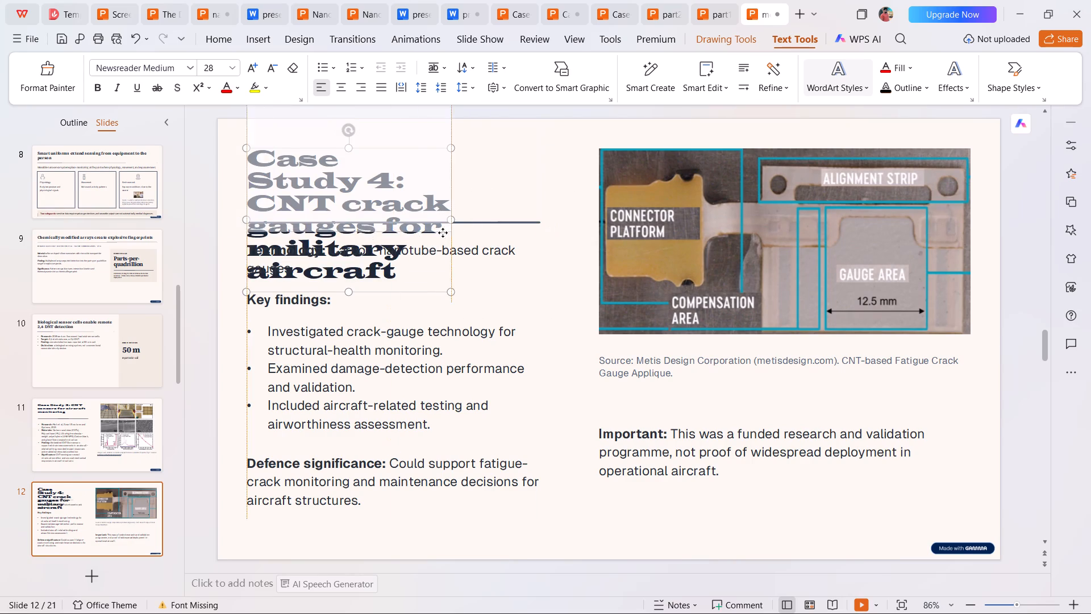
left_click_drag(442, 233, 447, 280)
left_click_drag(453, 279, 442, 260)
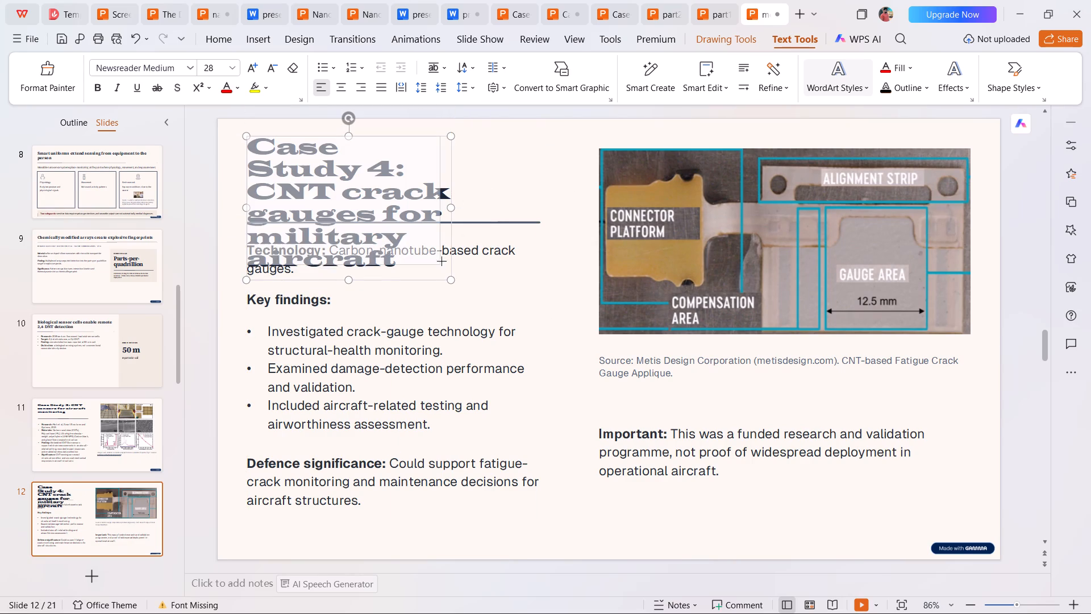
left_click_drag(442, 260, 552, 221)
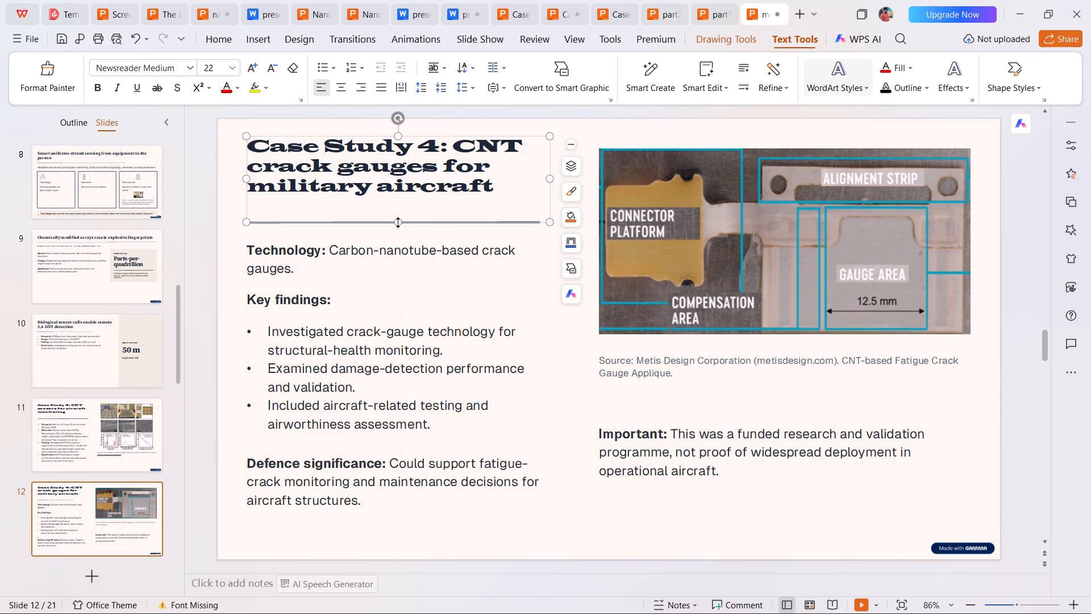
left_click_drag(398, 222, 398, 246)
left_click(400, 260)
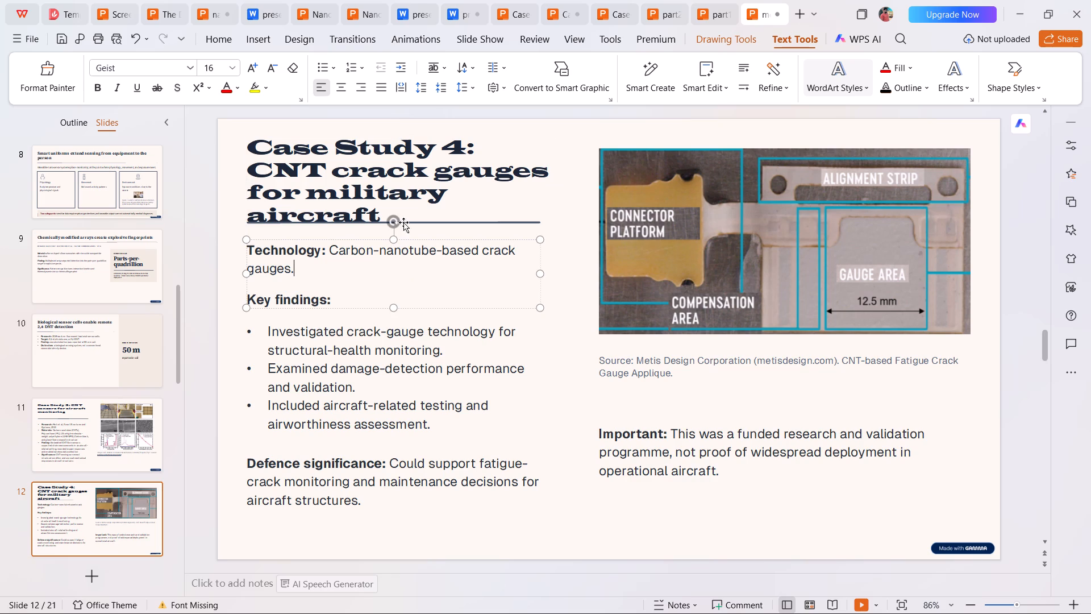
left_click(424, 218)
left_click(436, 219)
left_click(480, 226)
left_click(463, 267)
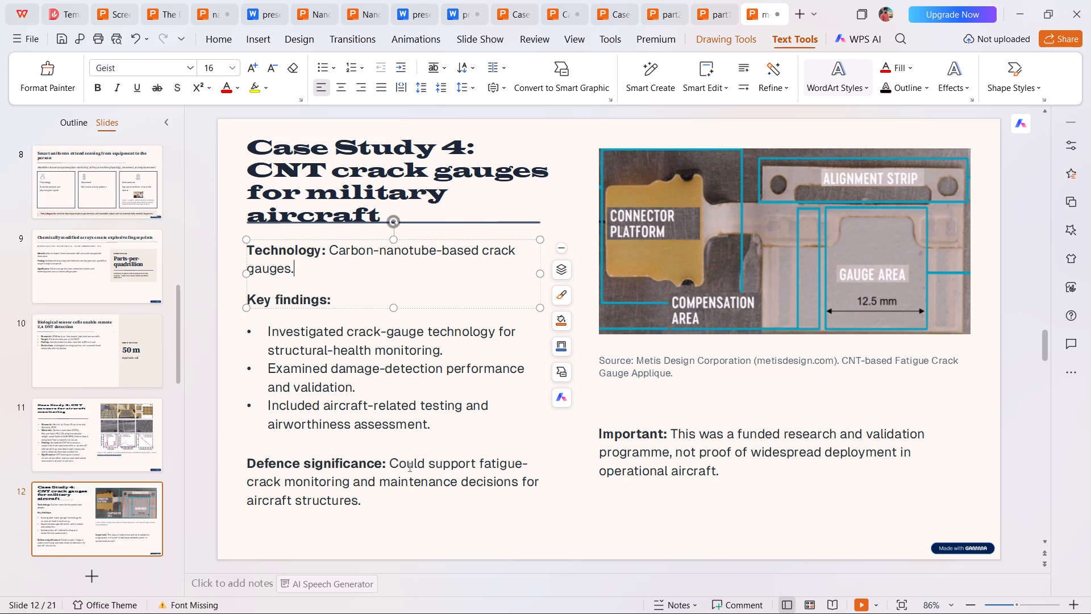
Widen and heighten the Case Study 5 title box on slide 13 so the title fits on three lines above the divider.
scroll(106, 482, "down", 1)
left_click(107, 509)
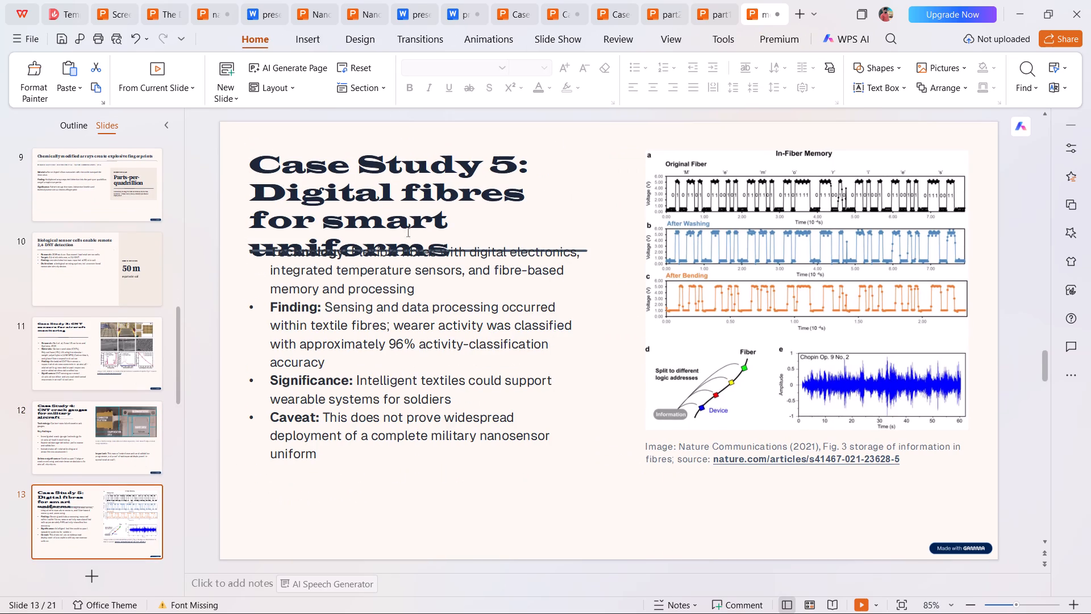
left_click(415, 230)
left_click(426, 235)
left_click_drag(587, 201, 577, 205)
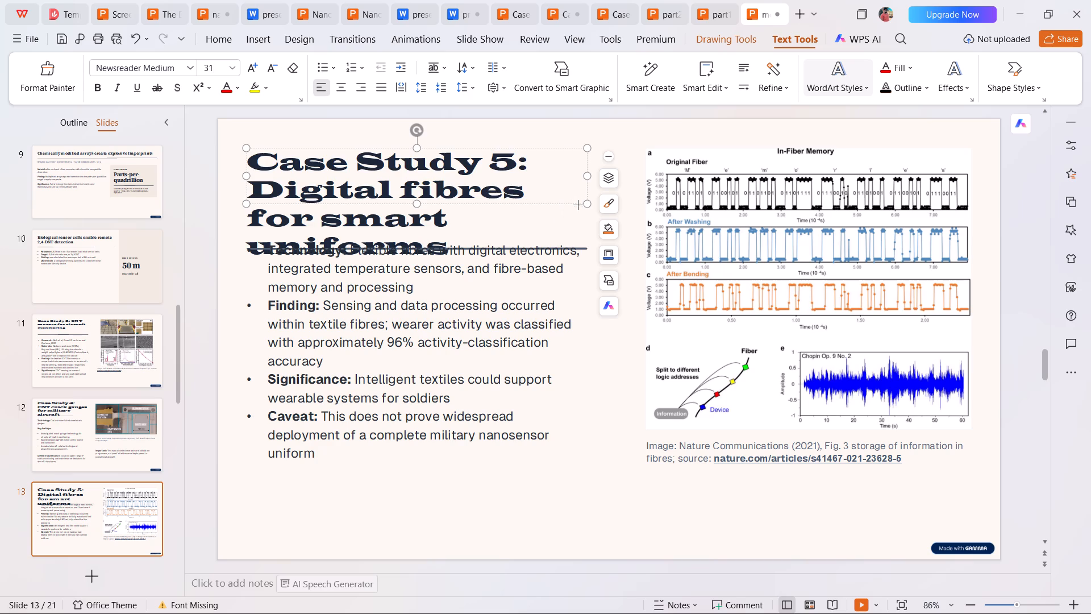
left_click_drag(577, 205, 491, 271)
left_click_drag(492, 276, 569, 239)
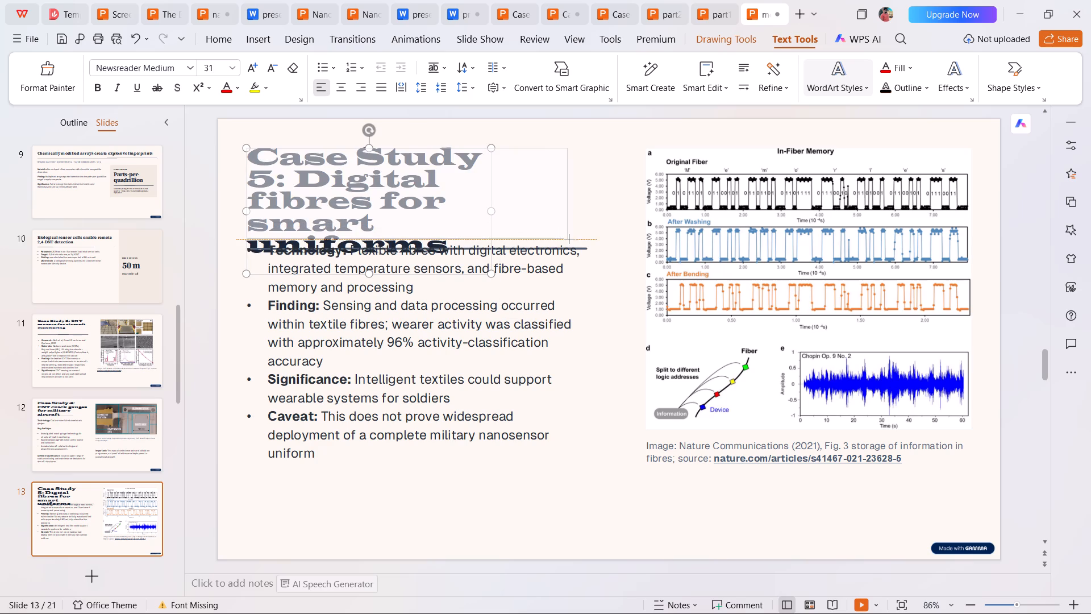
left_click_drag(569, 239, 603, 243)
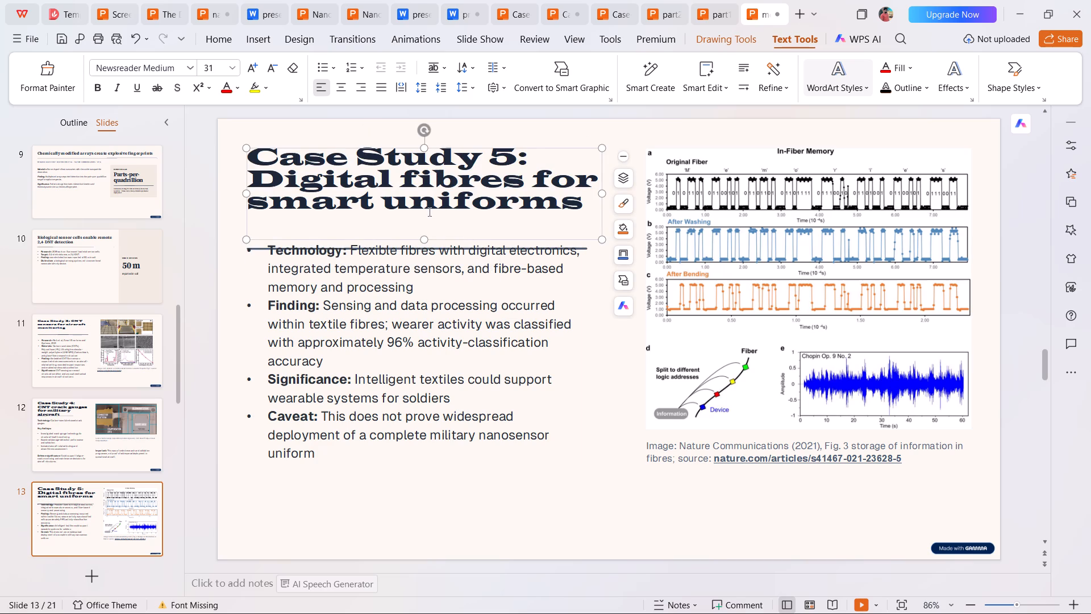
Insert two line breaks after "Case Study 5:" to separate it from the rest of the title on slide 13.
left_click(534, 163)
key("Return")
key("Return")
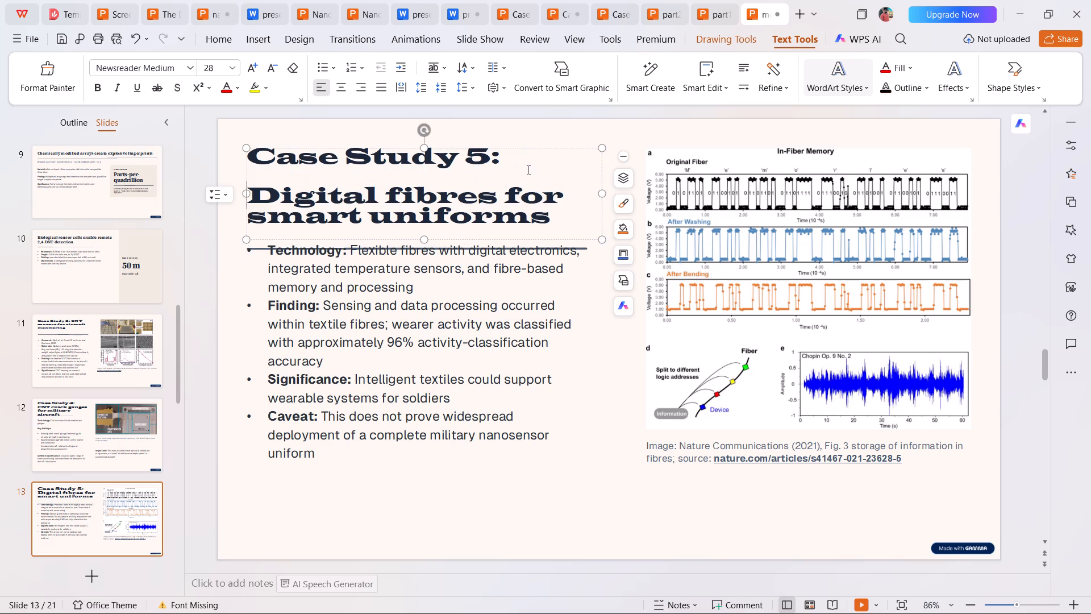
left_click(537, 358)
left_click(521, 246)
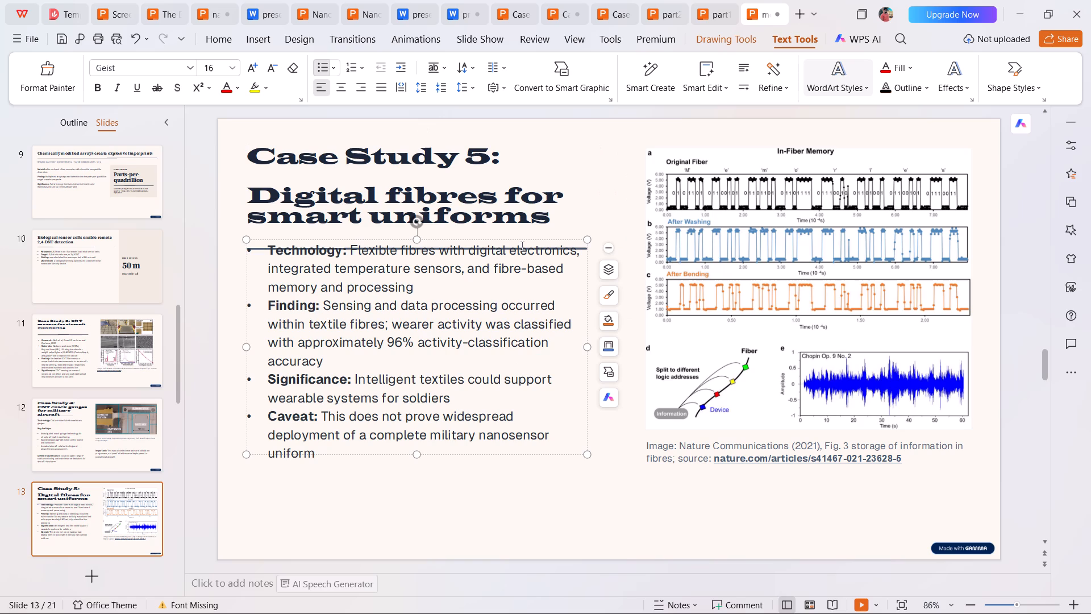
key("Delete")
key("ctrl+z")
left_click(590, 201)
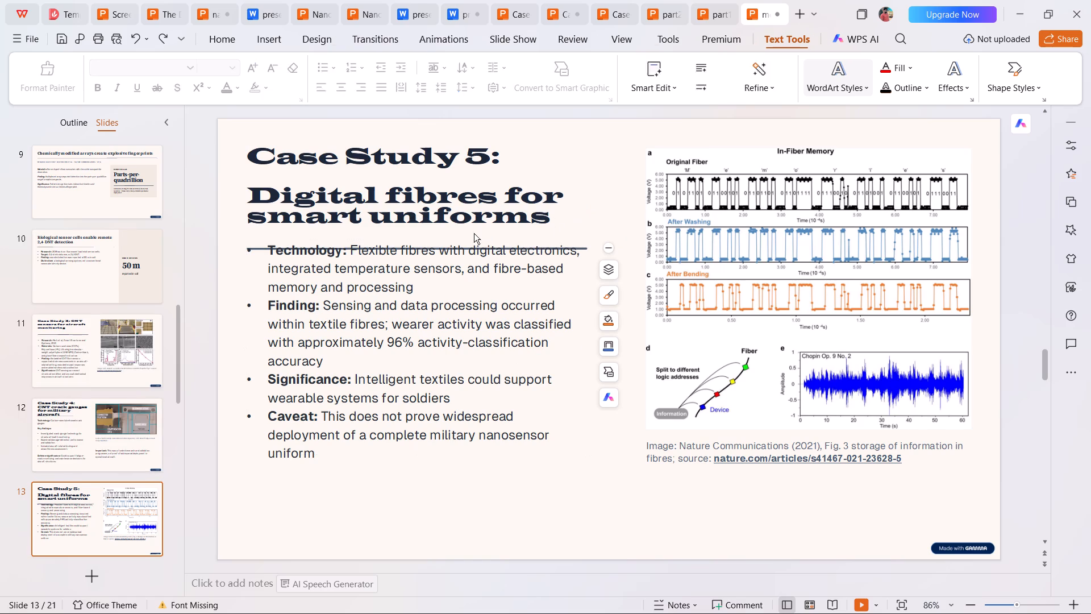
Delete the divider line under the Case Study 5 title on slide 13 and move the bullet text down, leaving a gap below the title.
left_click(267, 249)
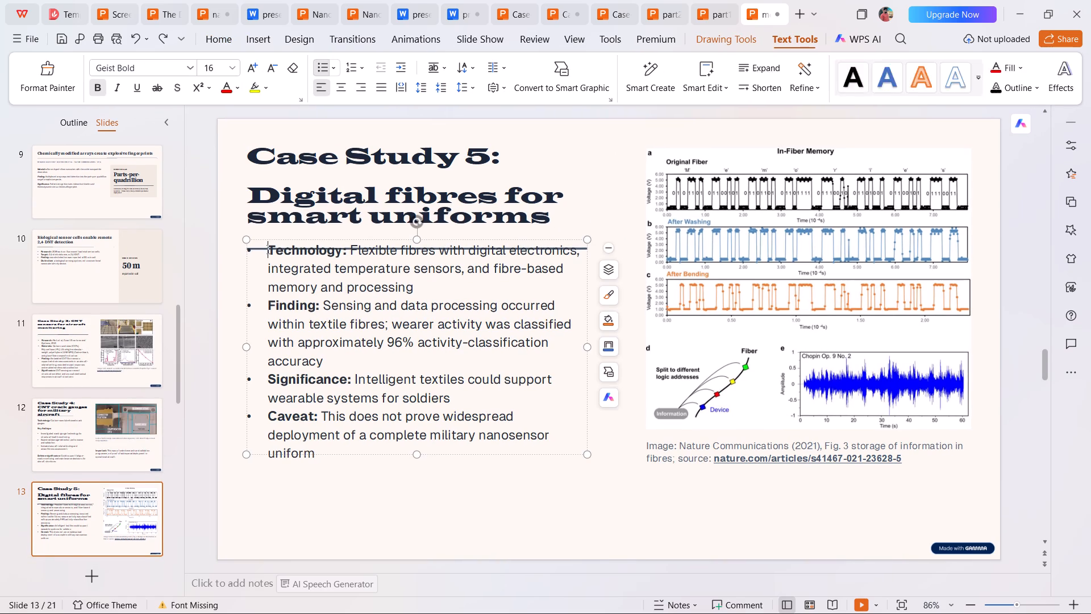
left_click_drag(429, 238, 432, 291)
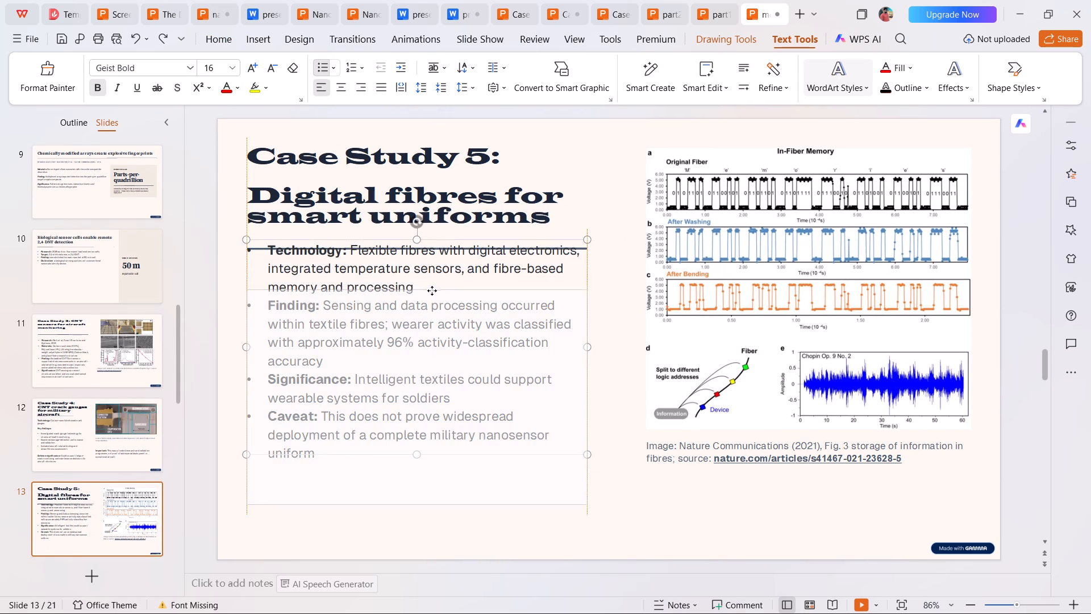
left_click_drag(432, 291, 432, 294)
left_click(426, 246)
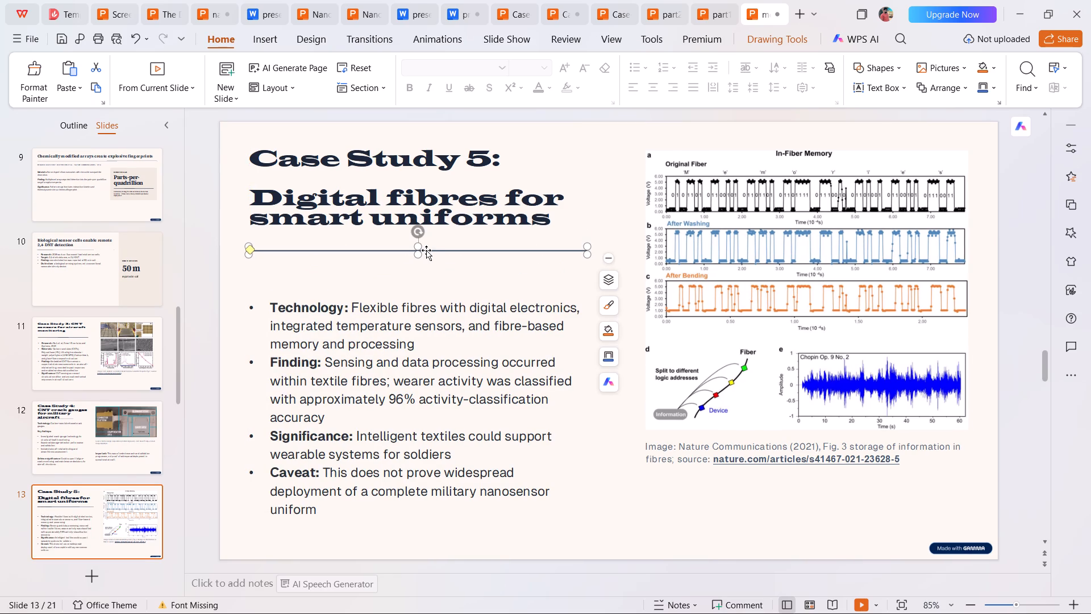
key("Delete")
left_click(432, 317)
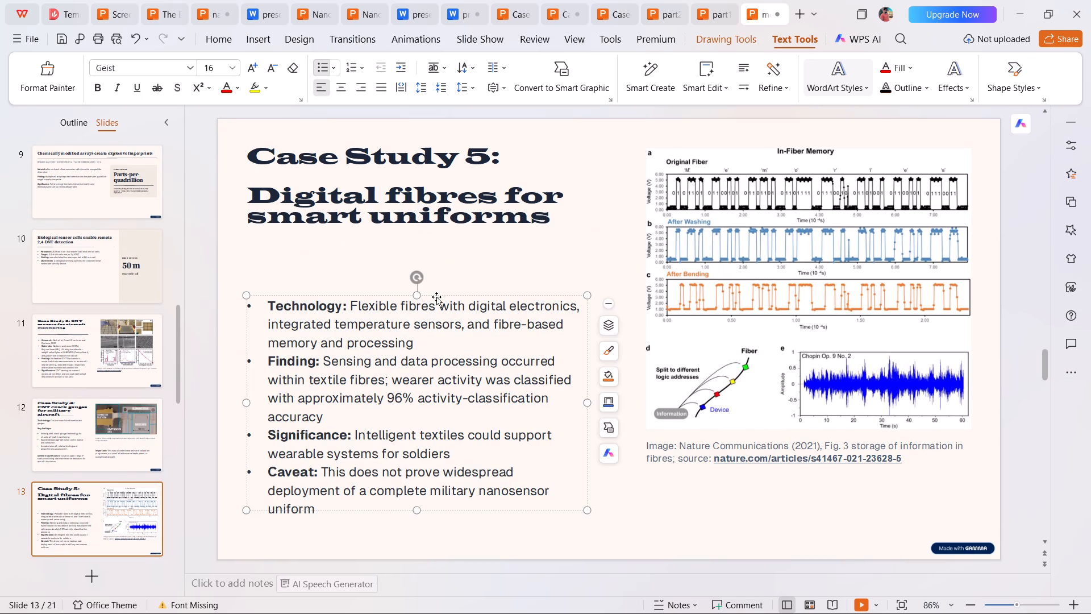
left_click_drag(436, 297, 436, 270)
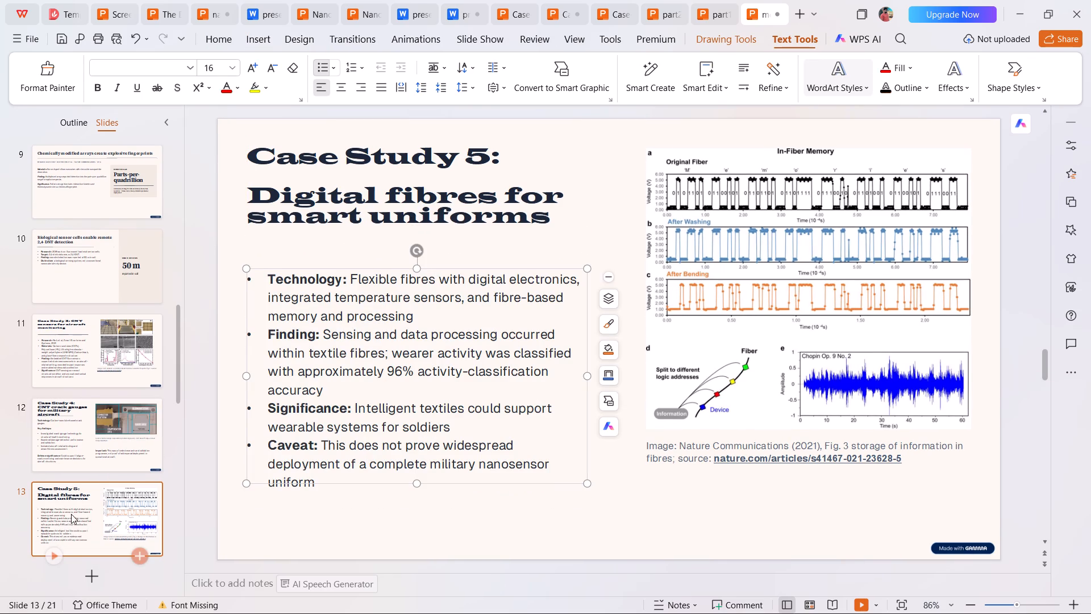
Delete the divider line under the Case Study 4 title on slide 12.
left_click(74, 509)
scroll(93, 466, "down", 1)
left_click(78, 367)
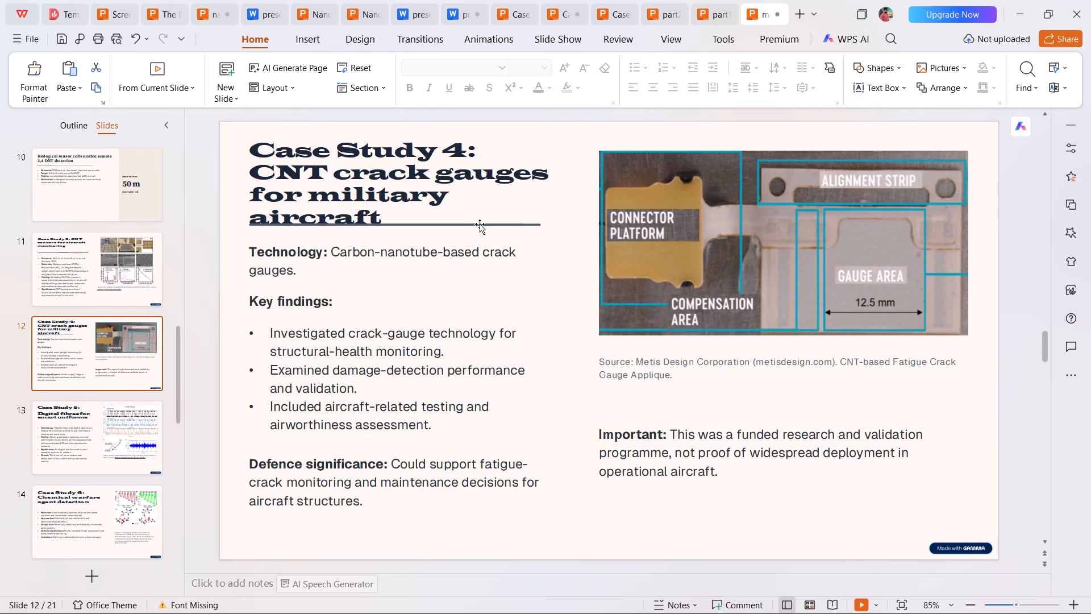
left_click(478, 224)
key("Delete")
Widen the Case Study 4 title box slightly towards the picture so that "military aircraft" fits on one line.
left_click(330, 182)
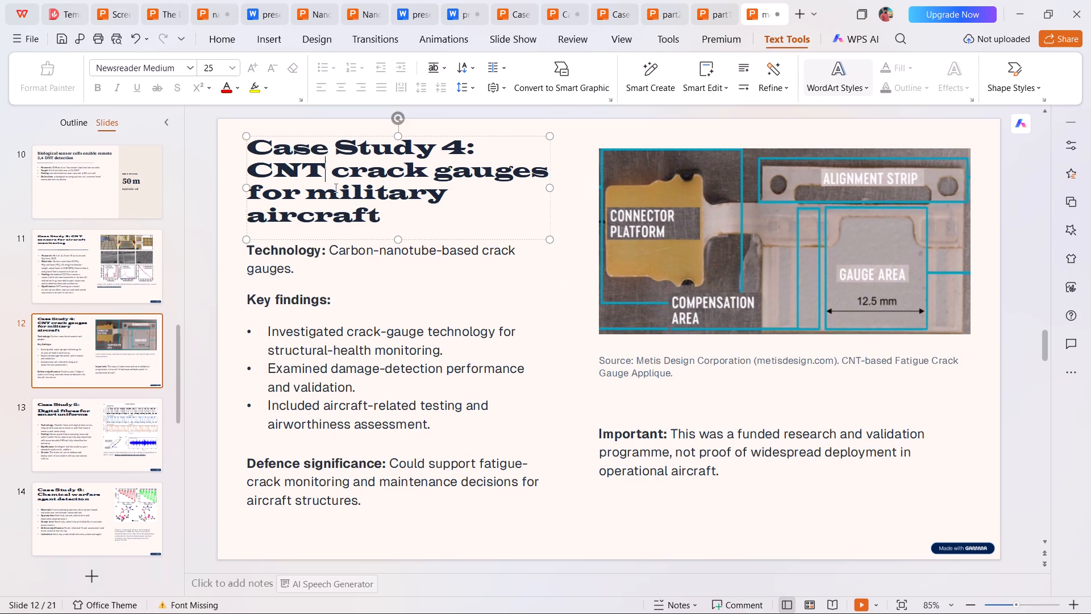
left_click_drag(549, 189, 573, 196)
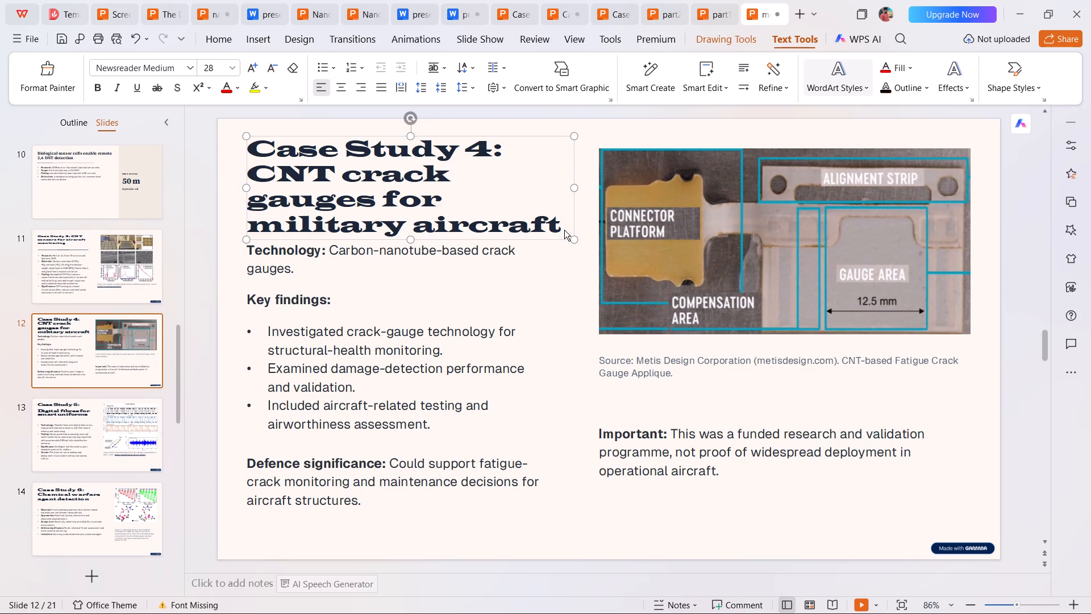
left_click(517, 288)
Resize the Case Study 6 title box on slide 14 to the bullet text's width and extend it down to the divider line.
left_click(102, 448)
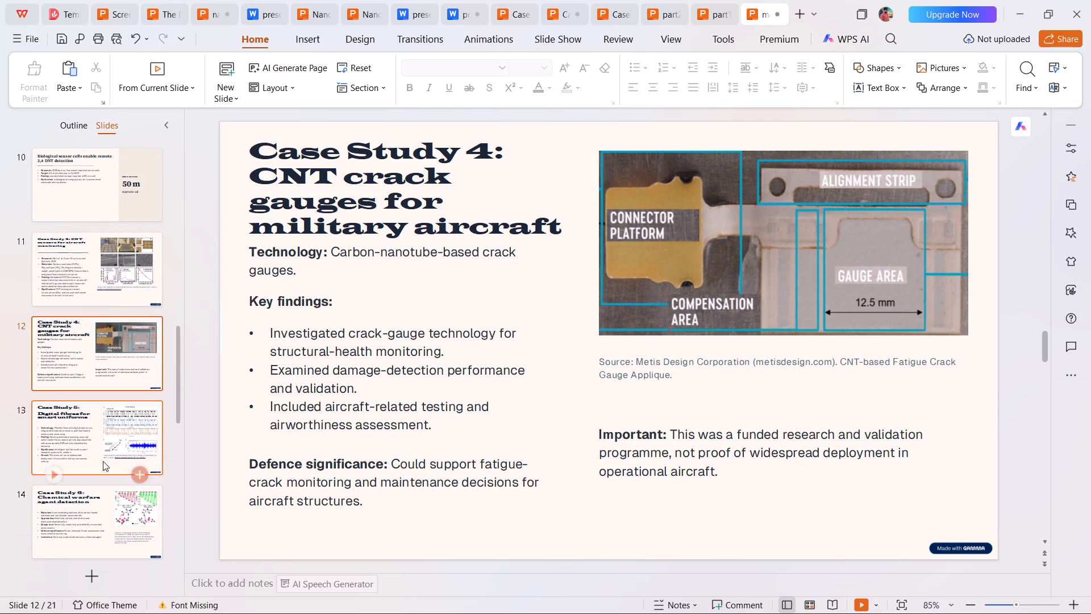
left_click(100, 497)
left_click(596, 231)
left_click(598, 226)
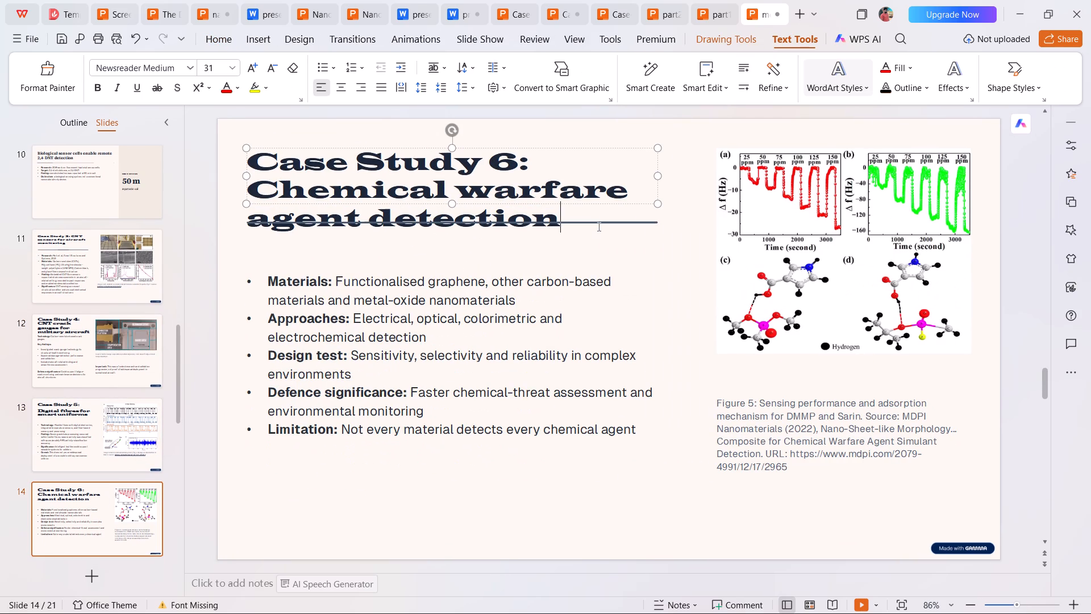
left_click_drag(657, 205, 583, 268)
left_click_drag(584, 271, 661, 222)
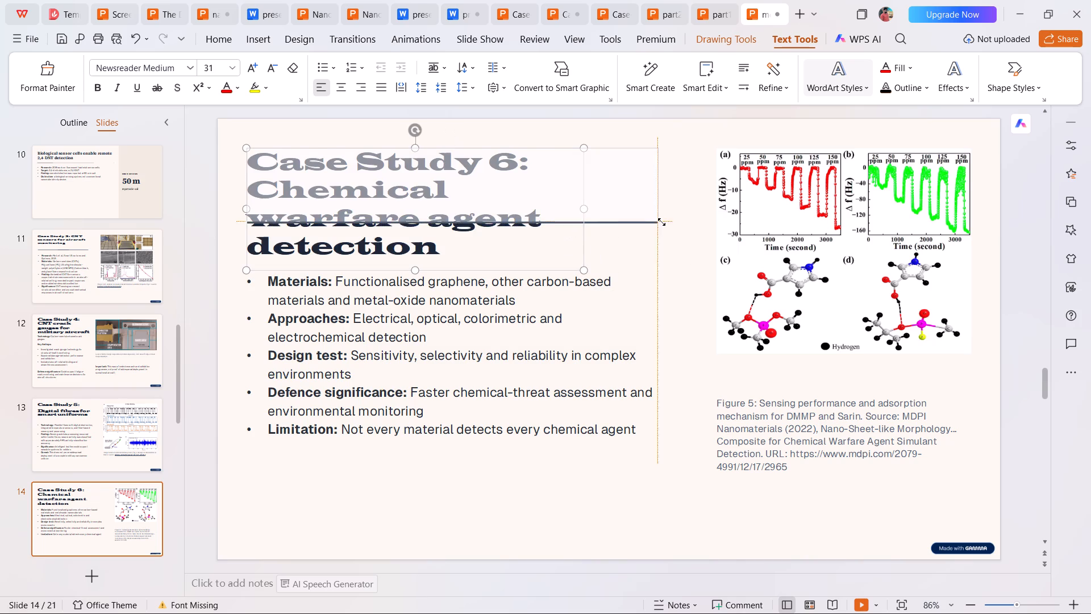
Delete the divider line under the Case Study 6 title on slide 14.
left_click(595, 222)
left_click_drag(595, 222, 596, 243)
left_click(456, 303)
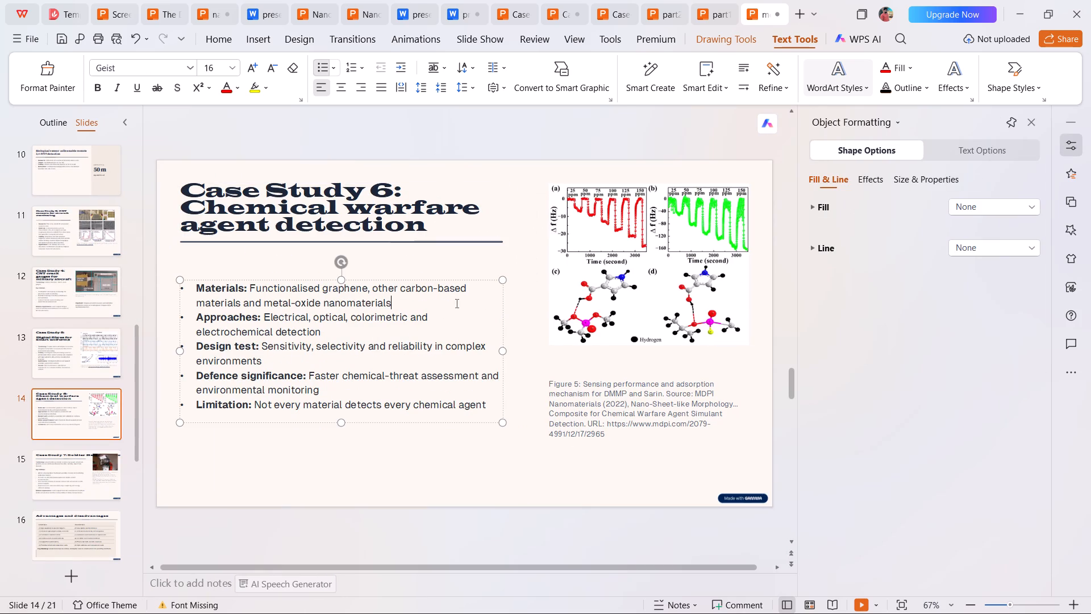
left_click_drag(438, 242, 437, 261)
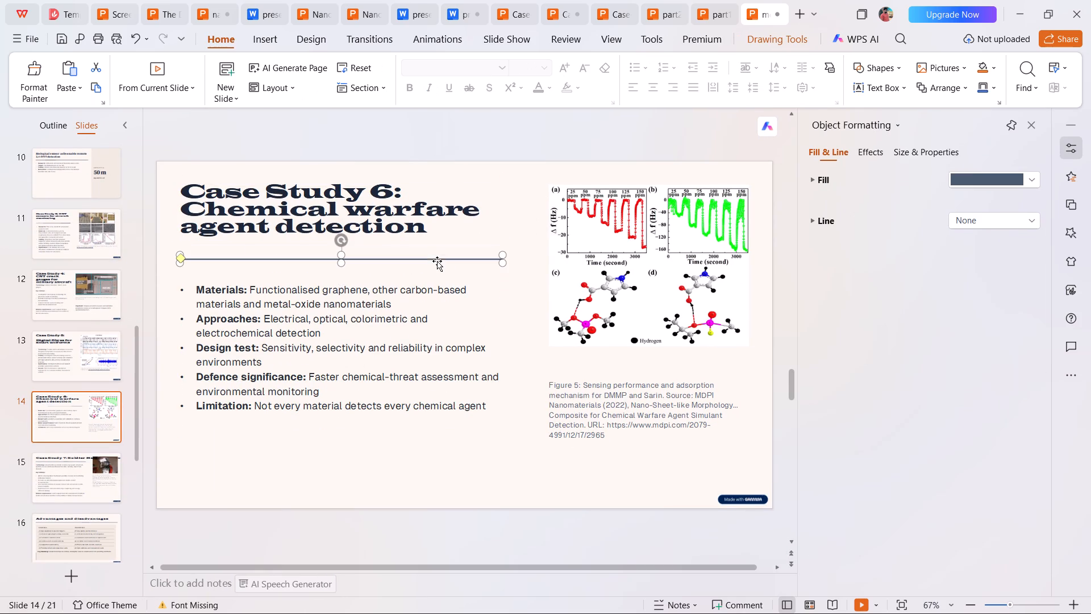
key("Delete")
Extend the Case Study 6 title box down to the top of the bullet text, keeping its width.
left_click(404, 225)
left_click_drag(502, 240, 502, 249)
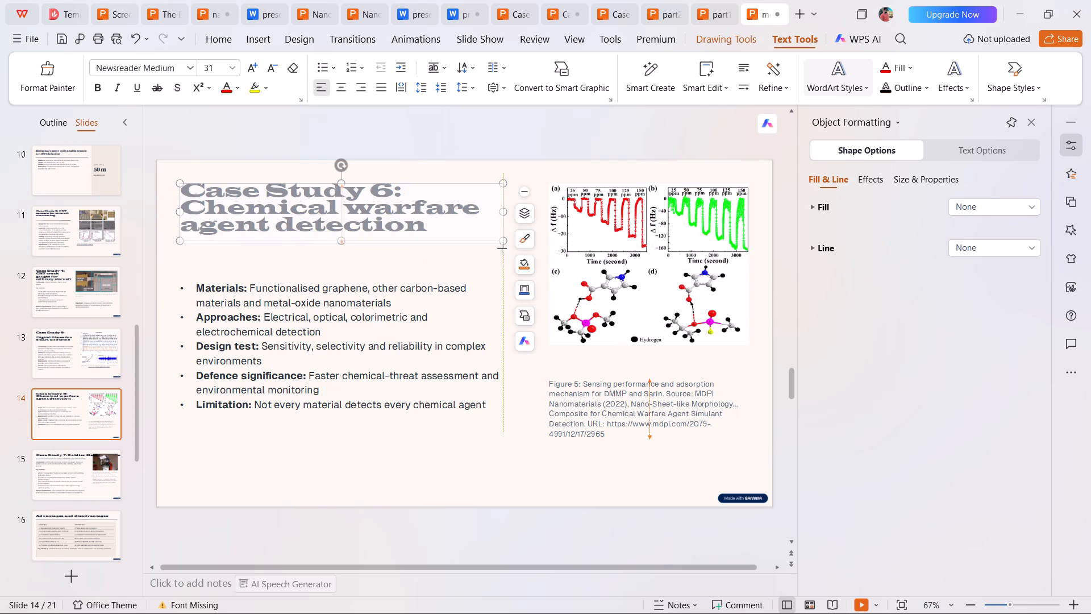
left_click_drag(502, 249, 495, 283)
Insert a blank line after "Case Study 6:" to separate it from the rest of the title on slide 14.
left_click(420, 209)
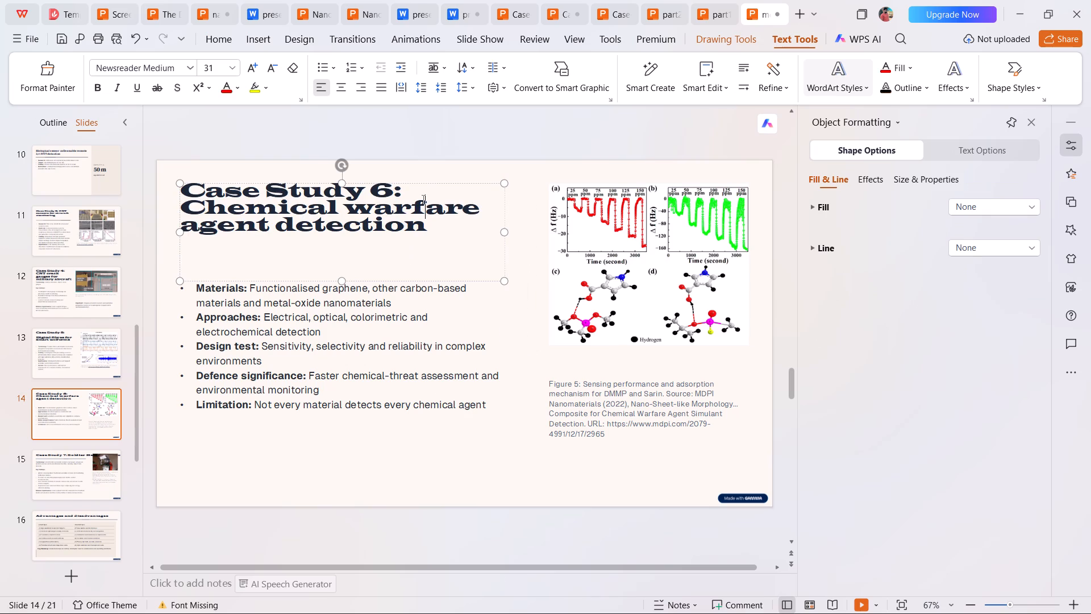
left_click(420, 195)
key("Return")
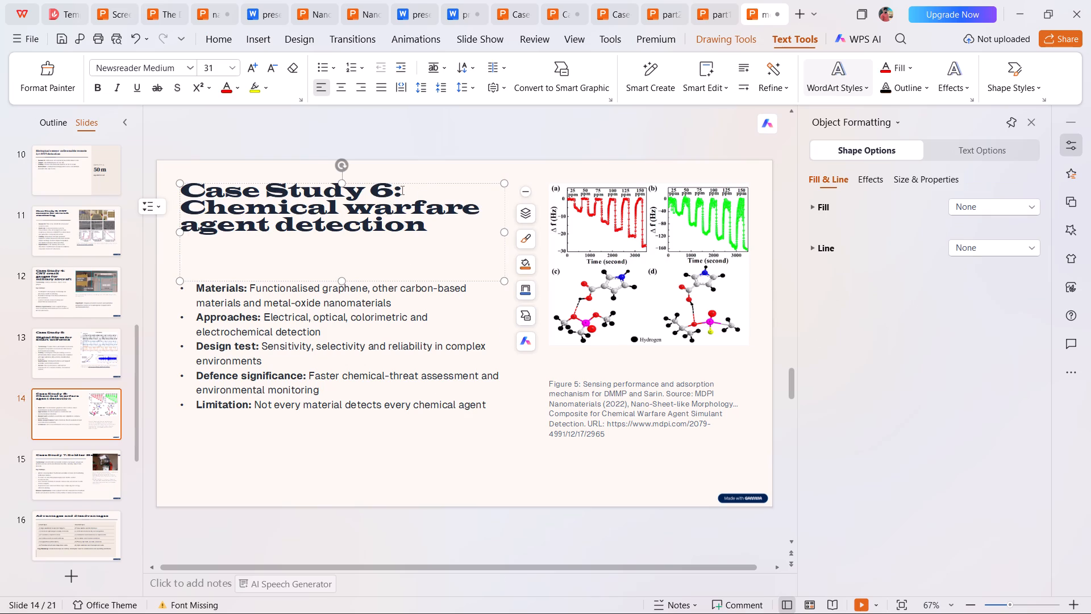
left_click(407, 187)
left_click(403, 189)
key("Return")
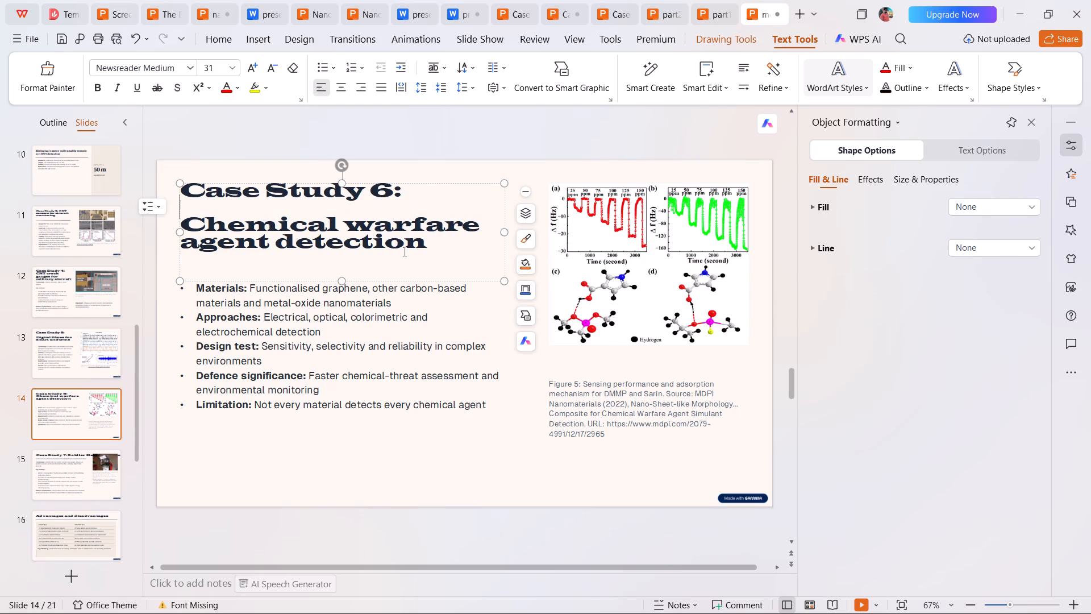
left_click(387, 438)
Delete the divider line under the Case Study 7 title on slide 15.
left_click(77, 468)
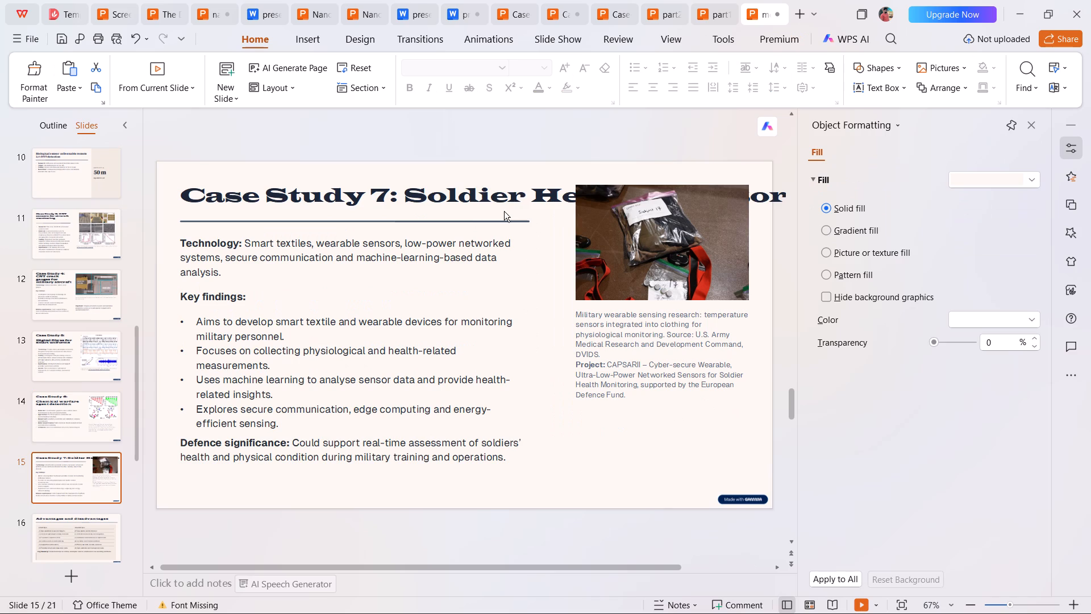
left_click(521, 201)
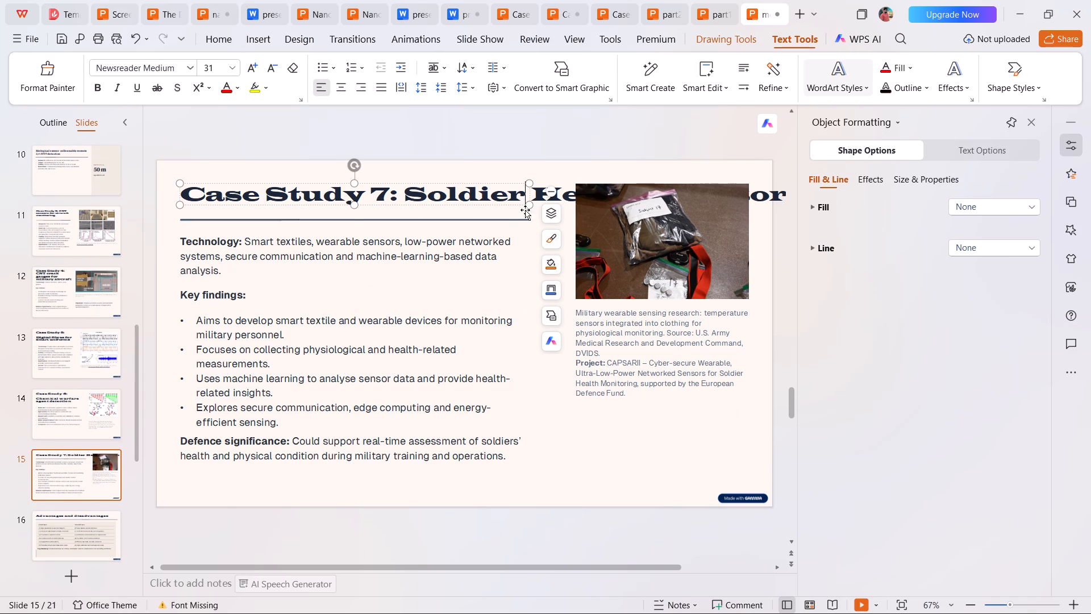
left_click(515, 221)
key("Delete")
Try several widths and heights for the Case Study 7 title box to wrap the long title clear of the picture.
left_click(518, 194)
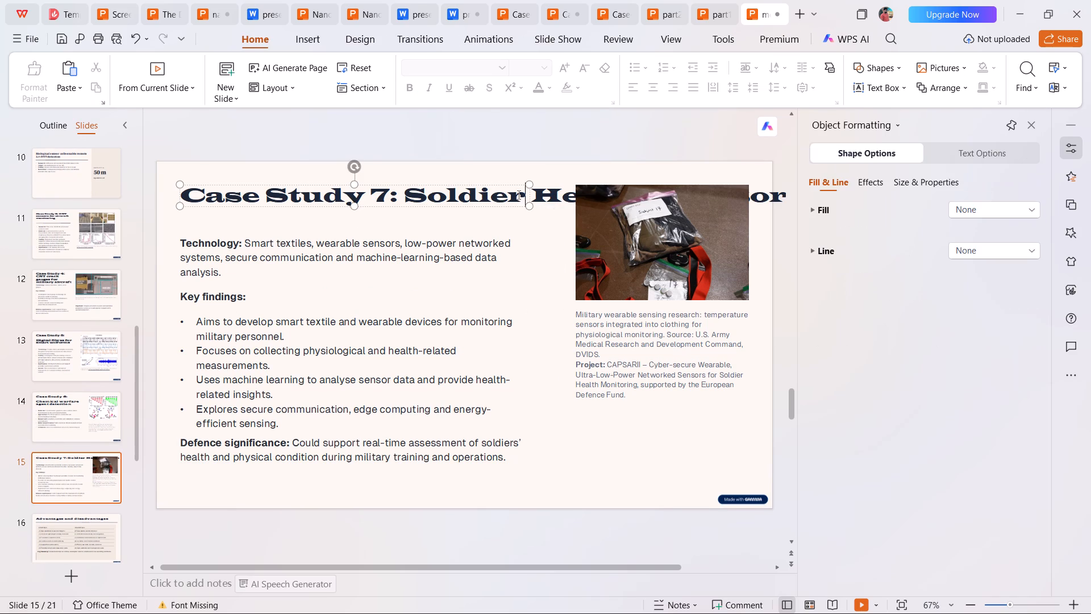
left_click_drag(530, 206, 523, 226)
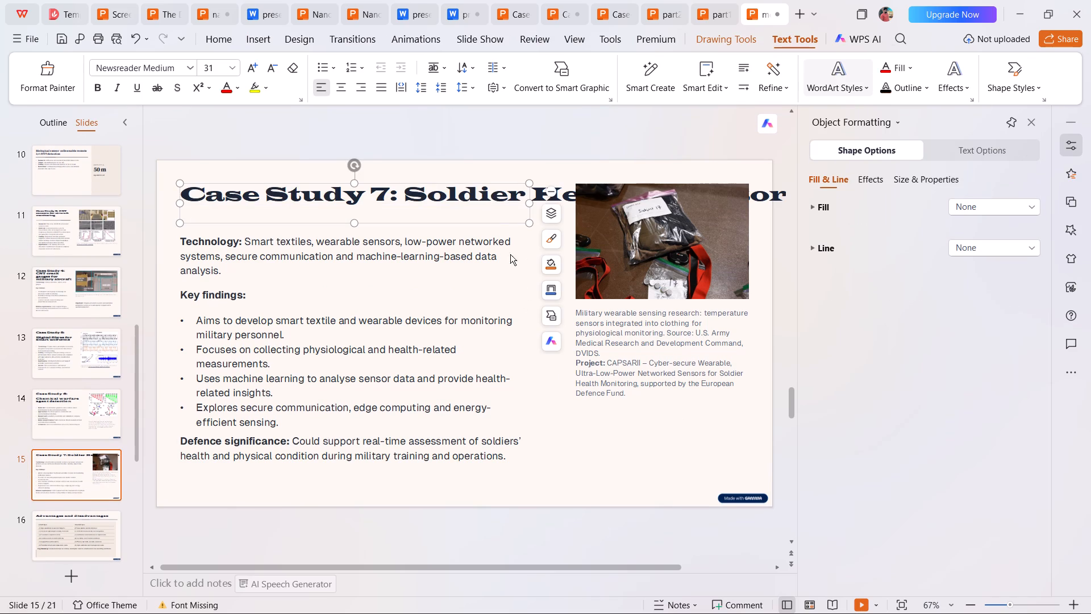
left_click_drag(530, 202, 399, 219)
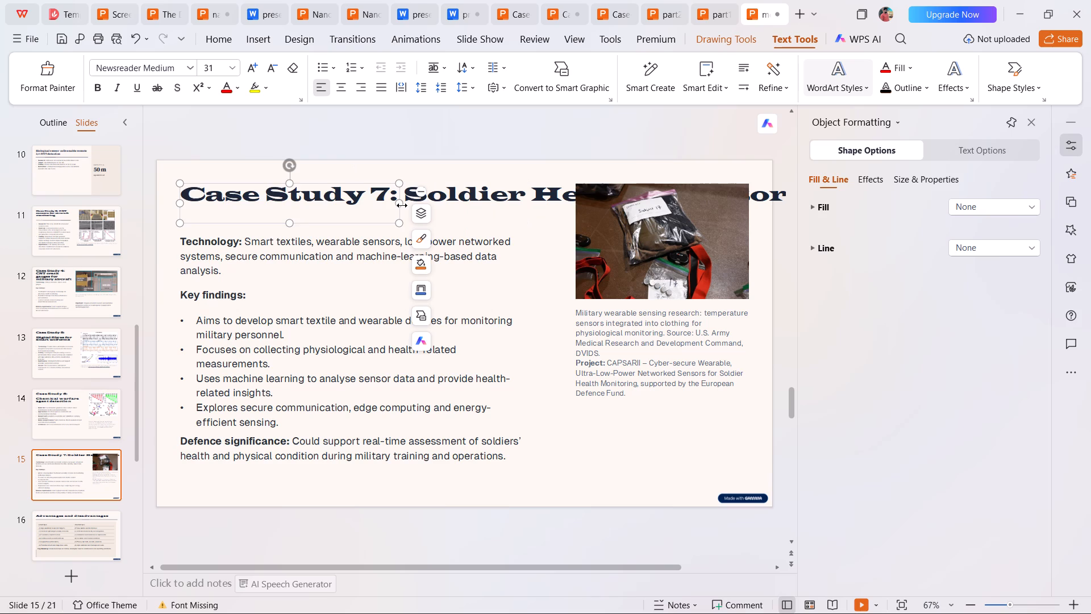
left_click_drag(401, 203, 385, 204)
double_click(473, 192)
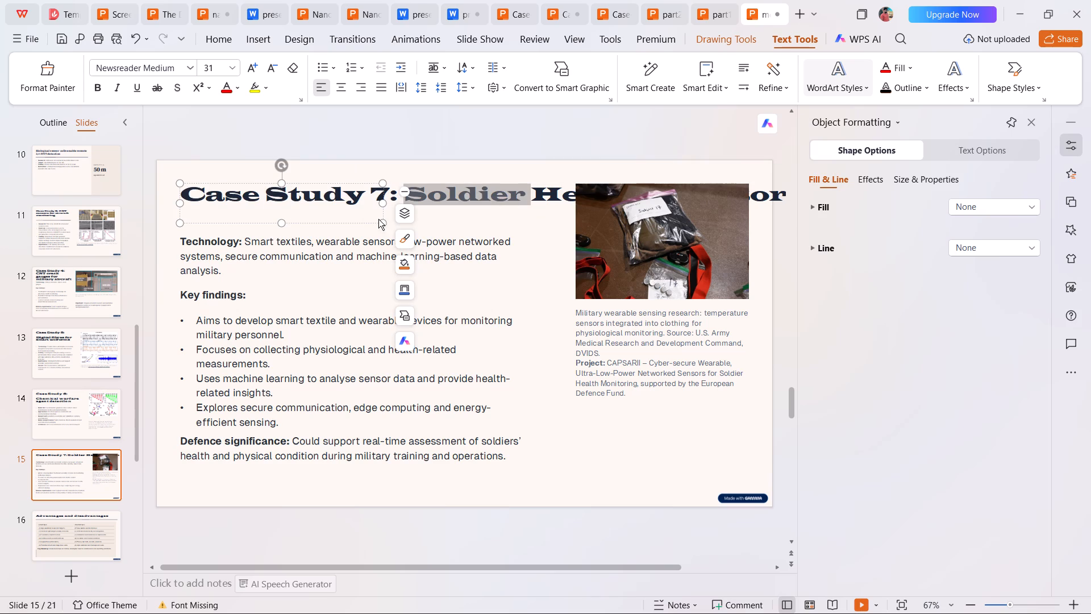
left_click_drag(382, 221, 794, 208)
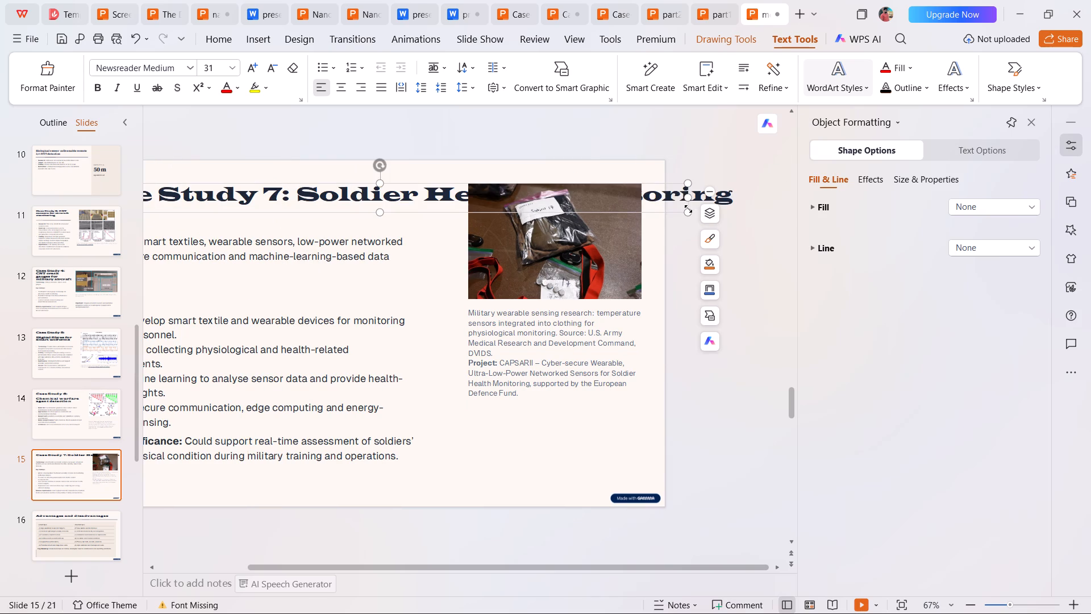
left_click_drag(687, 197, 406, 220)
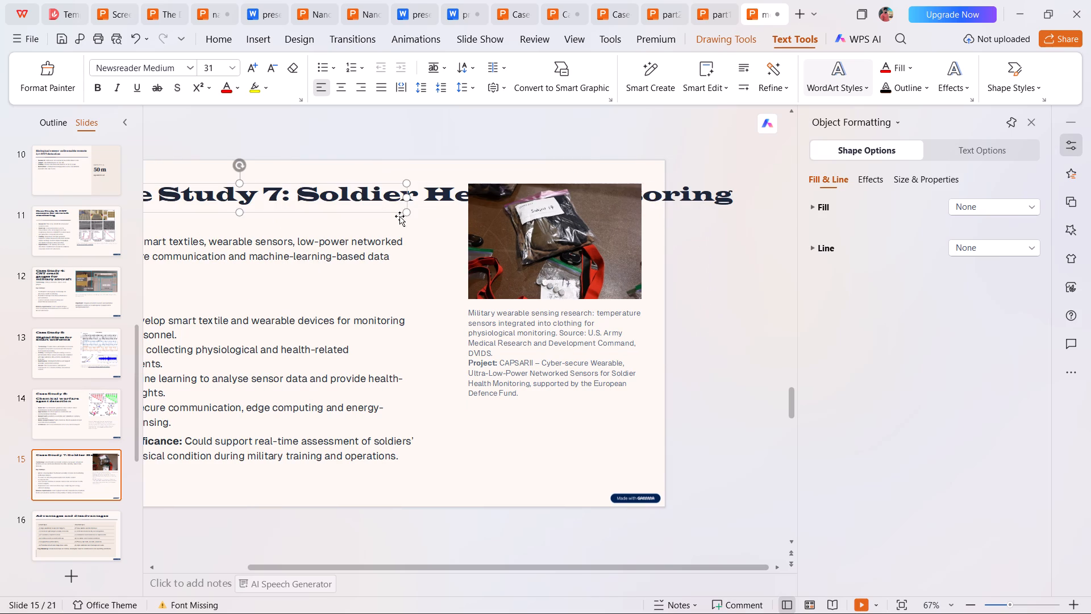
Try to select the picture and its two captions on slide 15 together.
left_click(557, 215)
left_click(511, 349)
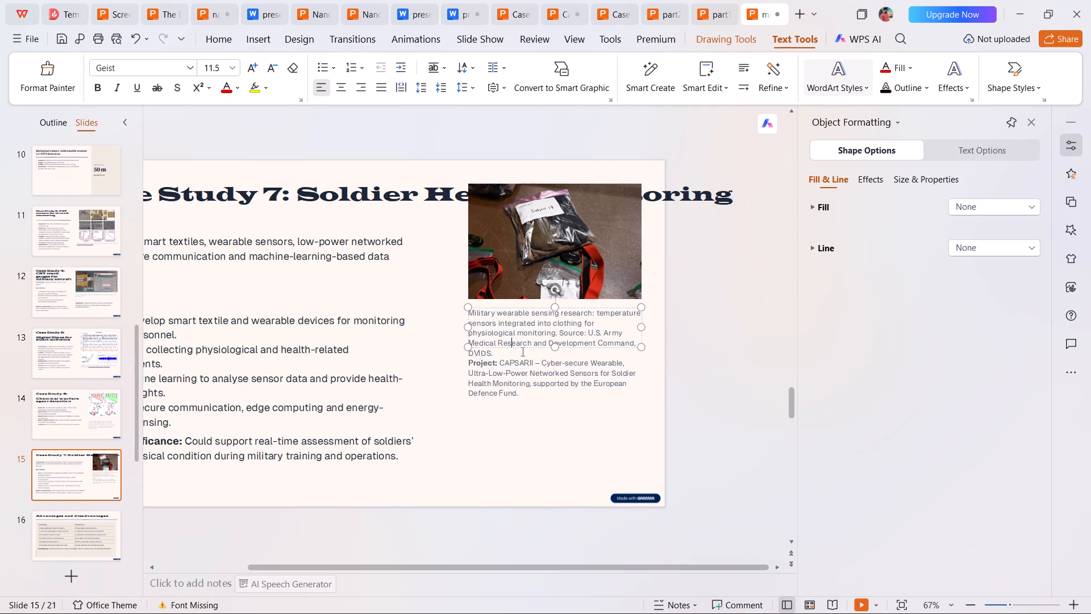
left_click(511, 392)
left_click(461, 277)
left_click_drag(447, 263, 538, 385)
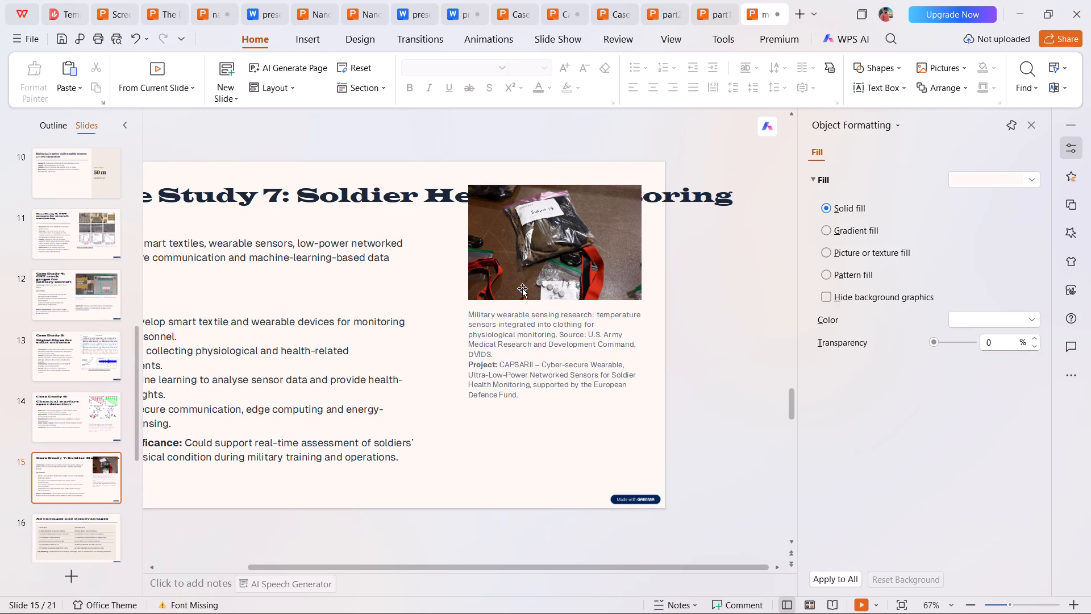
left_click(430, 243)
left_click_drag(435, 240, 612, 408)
Move the CAPSARII project note near the bottom of slide 15 and place the picture's source caption just above it.
left_click(523, 270)
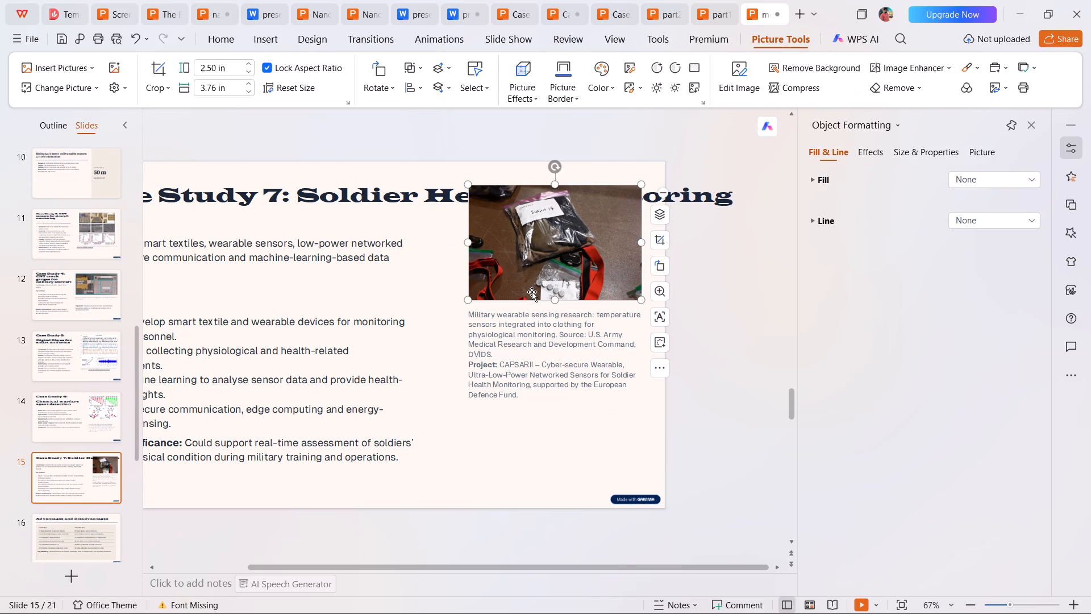
left_click(531, 345)
left_click(525, 371)
left_click_drag(526, 356, 526, 356)
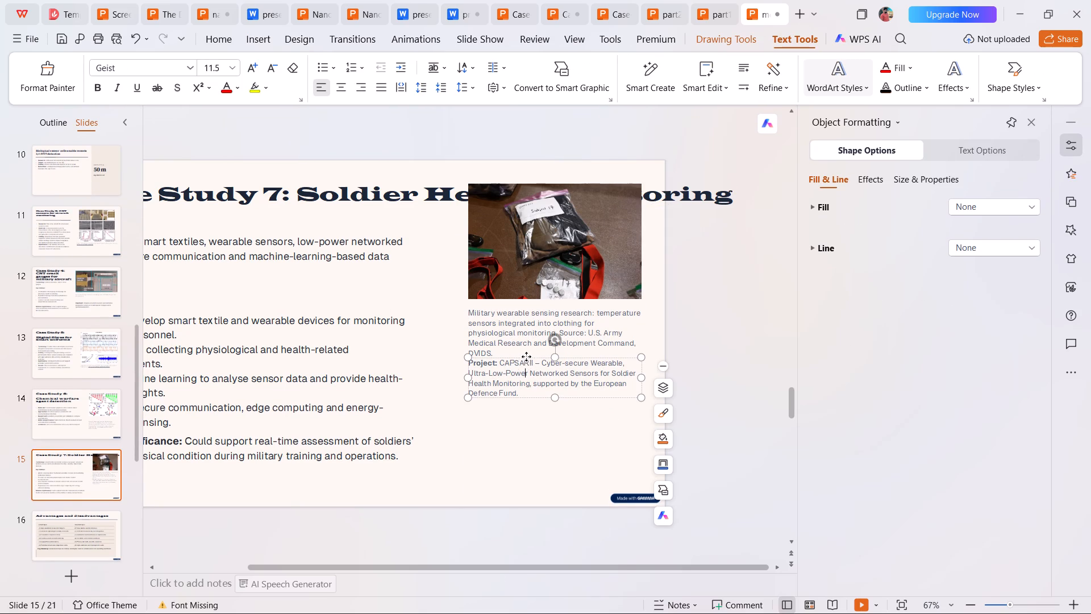
left_click_drag(526, 356, 535, 422)
left_click(510, 324)
left_click_drag(526, 306, 526, 308)
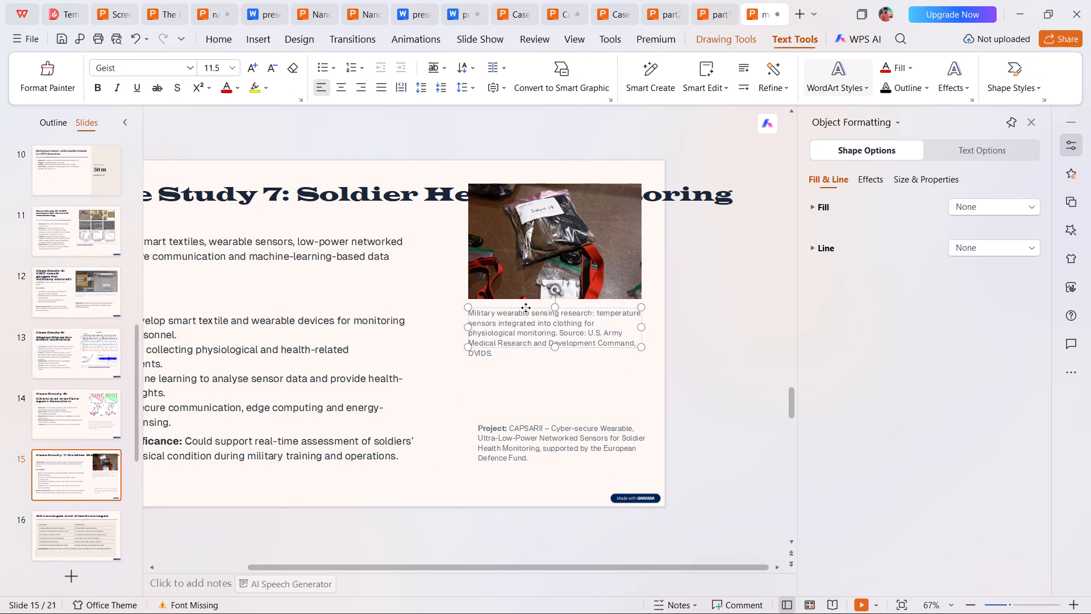
left_click_drag(526, 308, 530, 366)
Move the slide 15 picture down below the title line, to just above its source caption.
left_click(533, 263)
left_click_drag(530, 182, 530, 193)
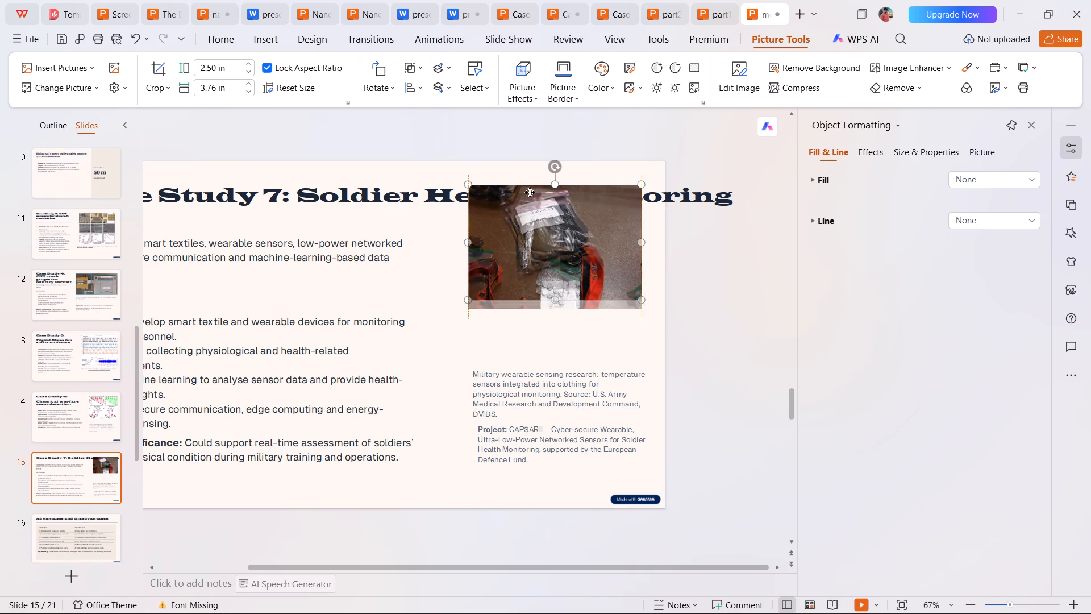
left_click_drag(530, 193, 530, 237)
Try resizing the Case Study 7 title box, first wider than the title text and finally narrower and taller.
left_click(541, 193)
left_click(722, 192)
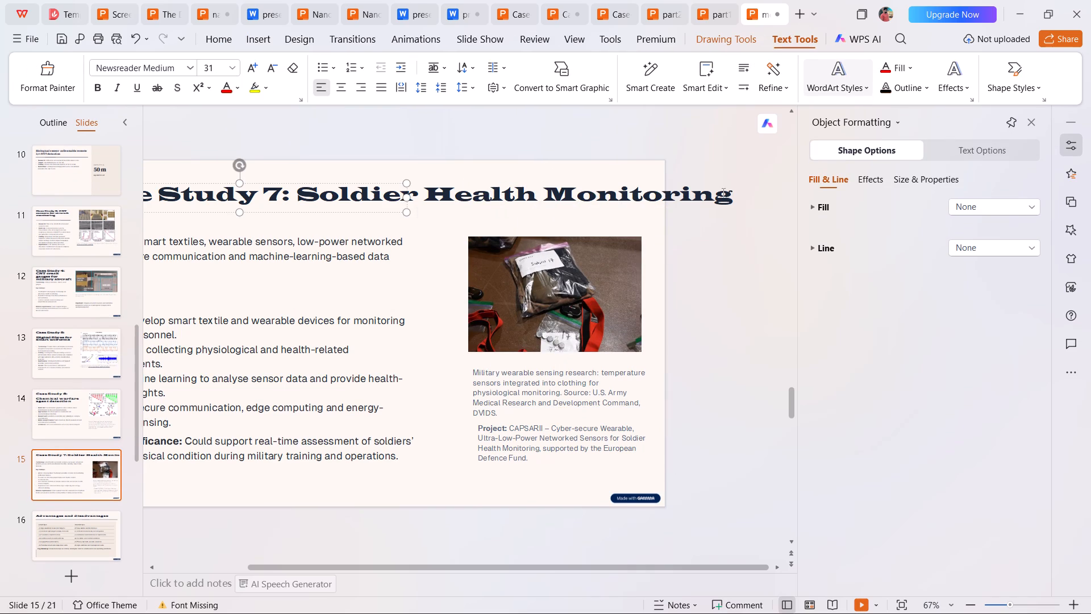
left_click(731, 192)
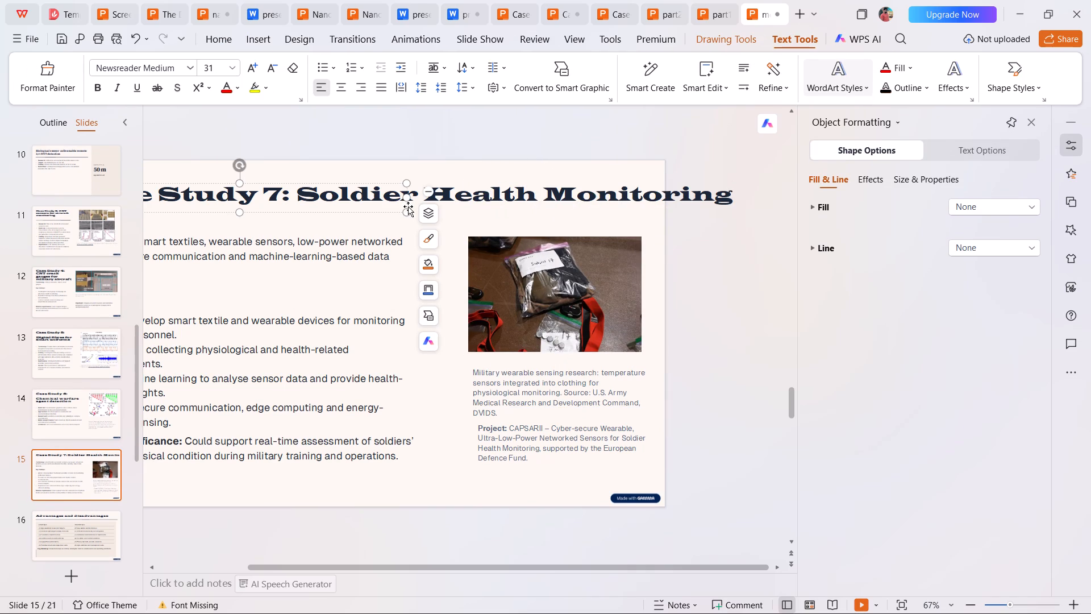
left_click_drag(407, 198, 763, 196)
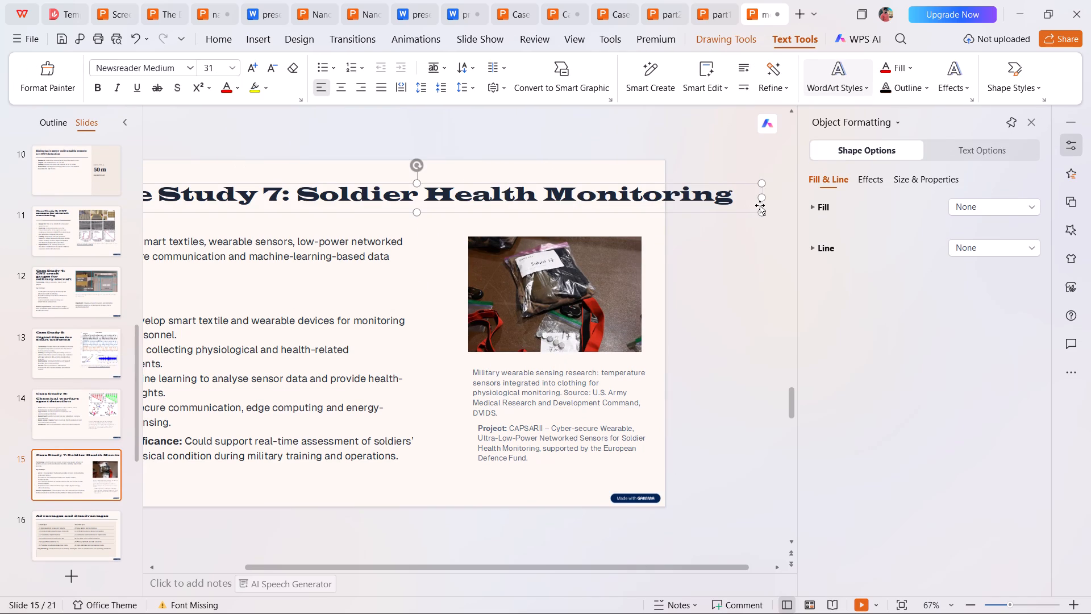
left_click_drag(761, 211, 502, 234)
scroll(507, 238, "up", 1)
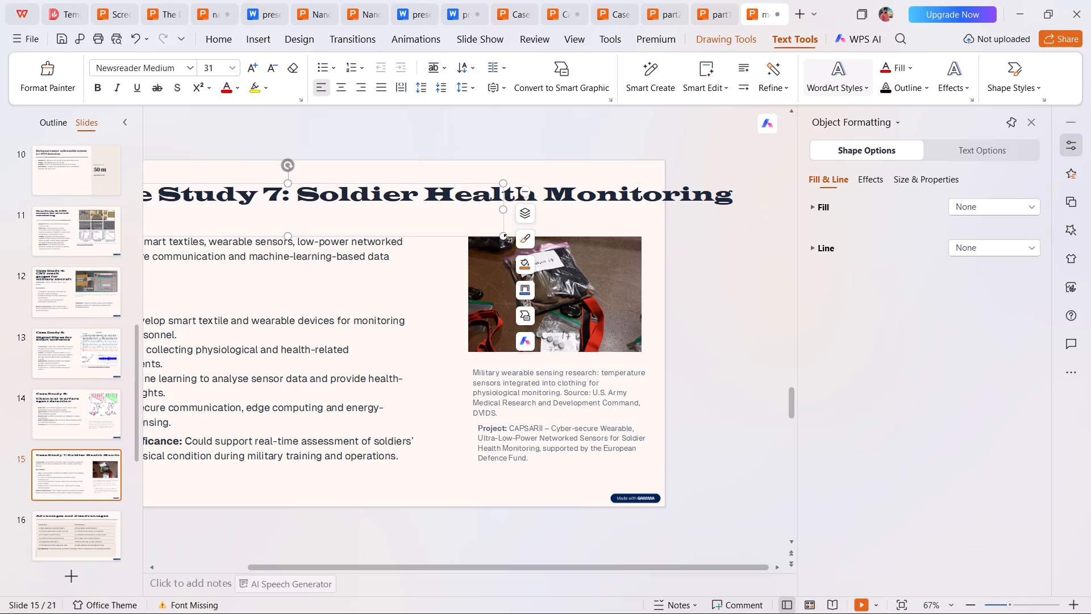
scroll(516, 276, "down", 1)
Reduce the entire Case Study 7 title on slide 15 to font size 16.
left_click(456, 196)
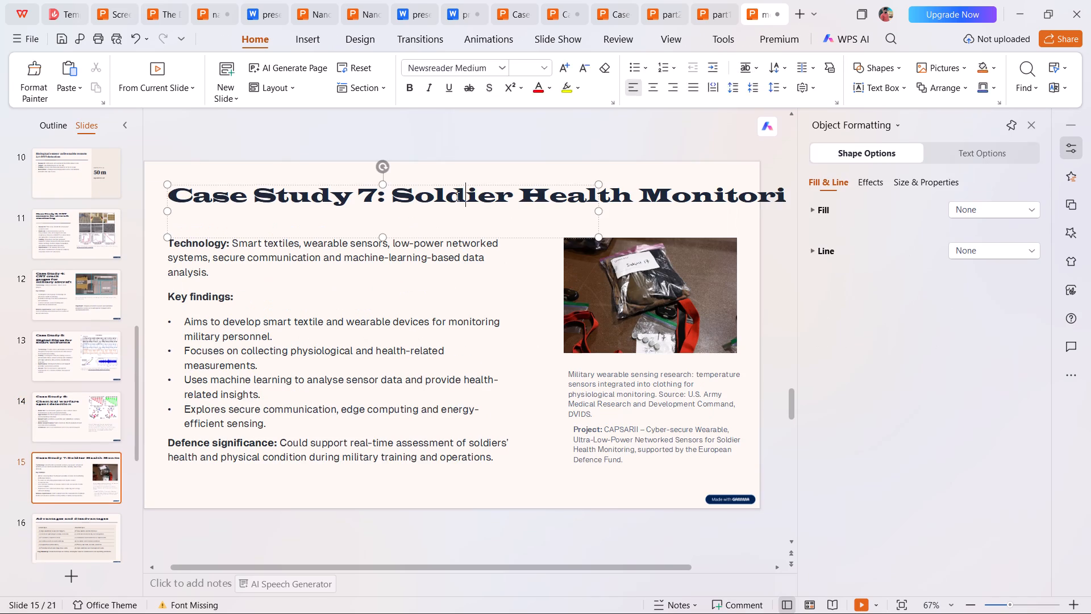
double_click(317, 197)
key("ctrl+a")
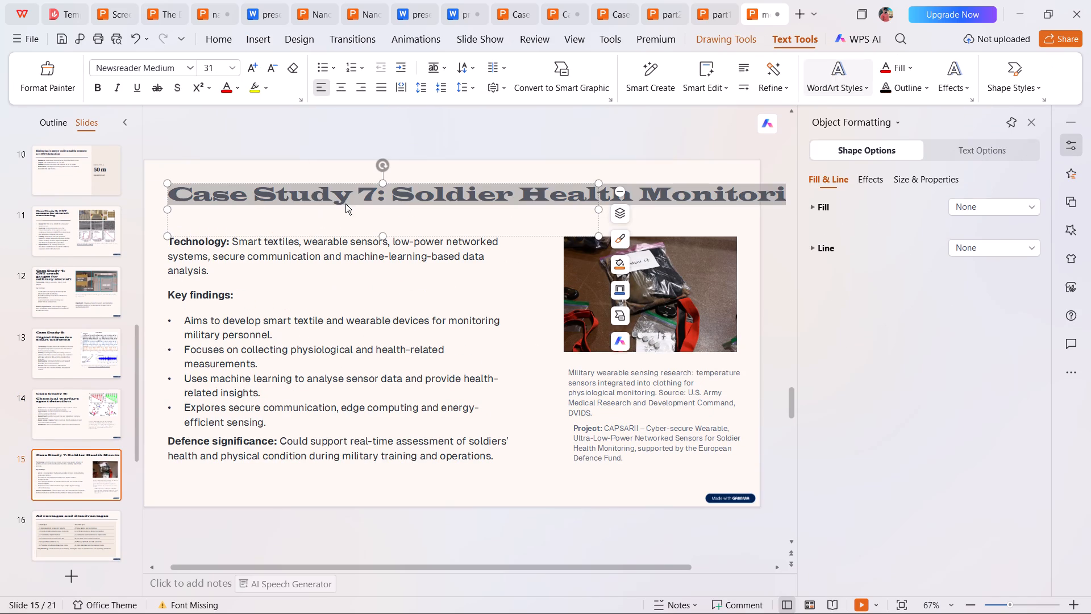
triple_click(273, 69)
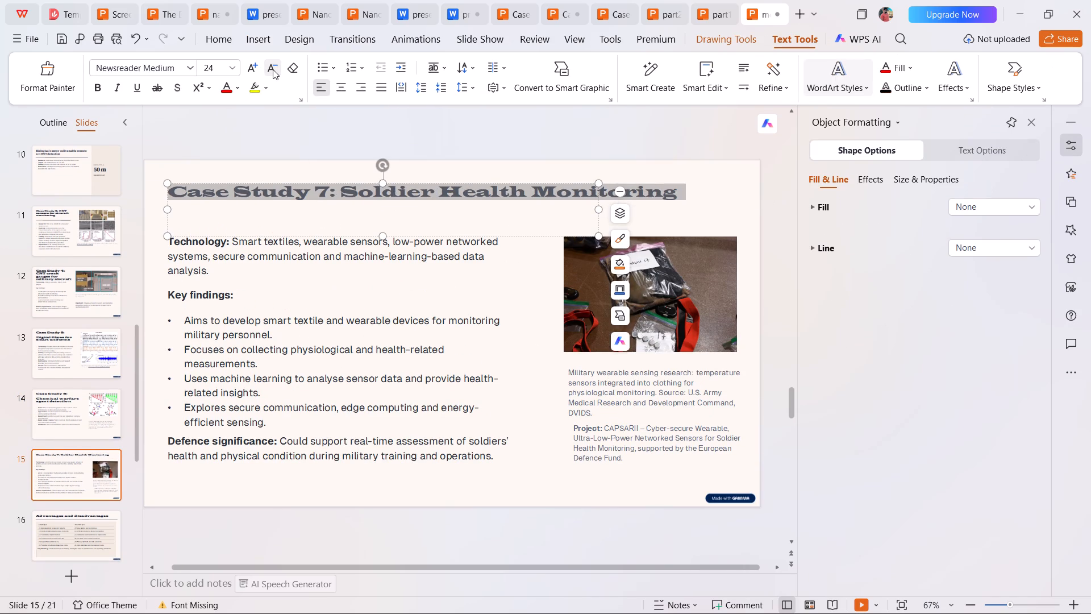
double_click(273, 69)
left_click(503, 193)
left_click(507, 192)
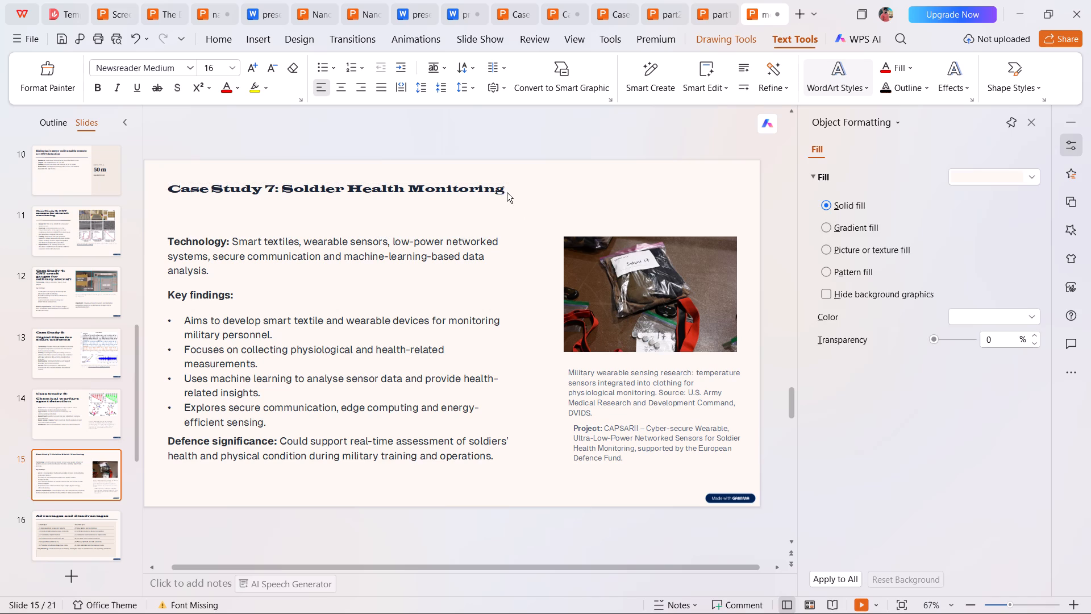
Narrow the Case Study 7 title box to about the width of the body text, clear of the picture.
left_click(410, 197)
left_click(412, 192)
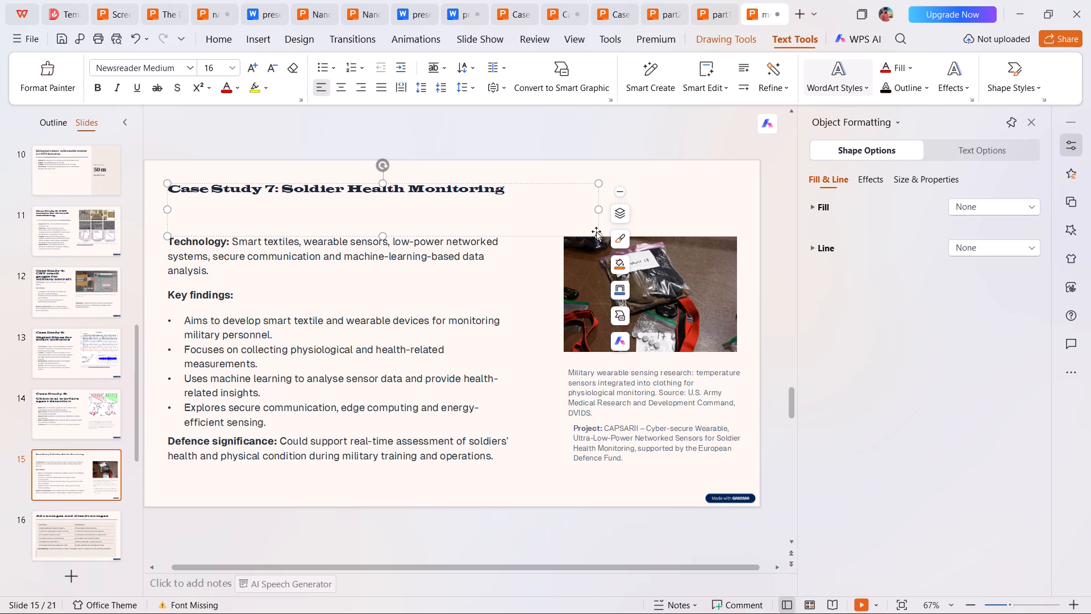
left_click_drag(596, 234, 508, 227)
double_click(485, 186)
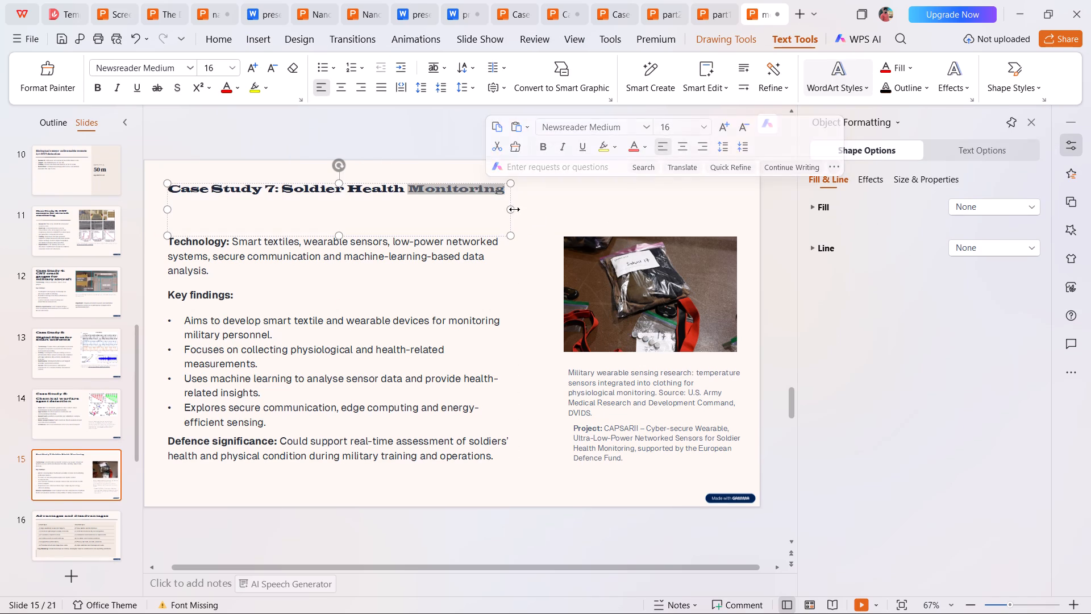
left_click(478, 215)
left_click(338, 159)
left_click(339, 186)
double_click(340, 190)
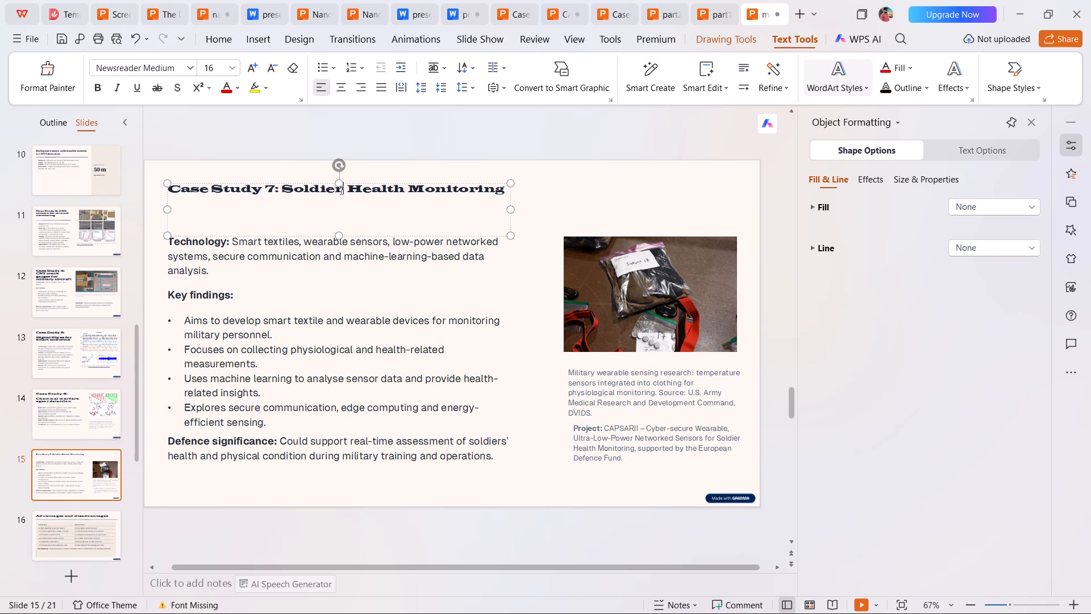
Break the title after "Case Study 7:" onto a second line and shorten its box to end above the Technology paragraph.
left_click(269, 192)
left_click(279, 192)
key("Return")
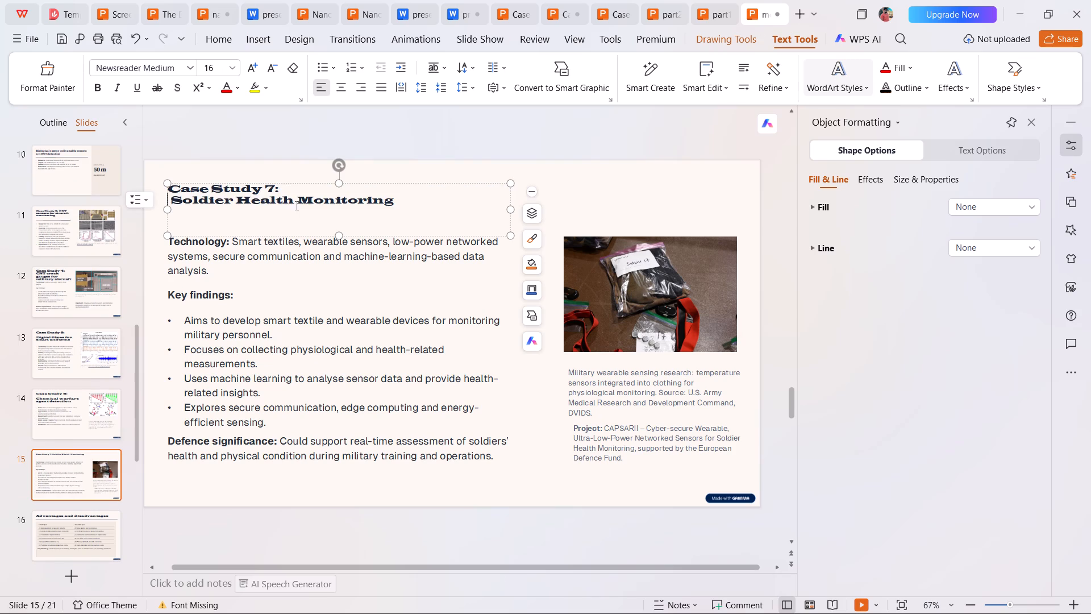
triple_click(295, 206)
left_click_drag(340, 236, 338, 220)
left_click(352, 198)
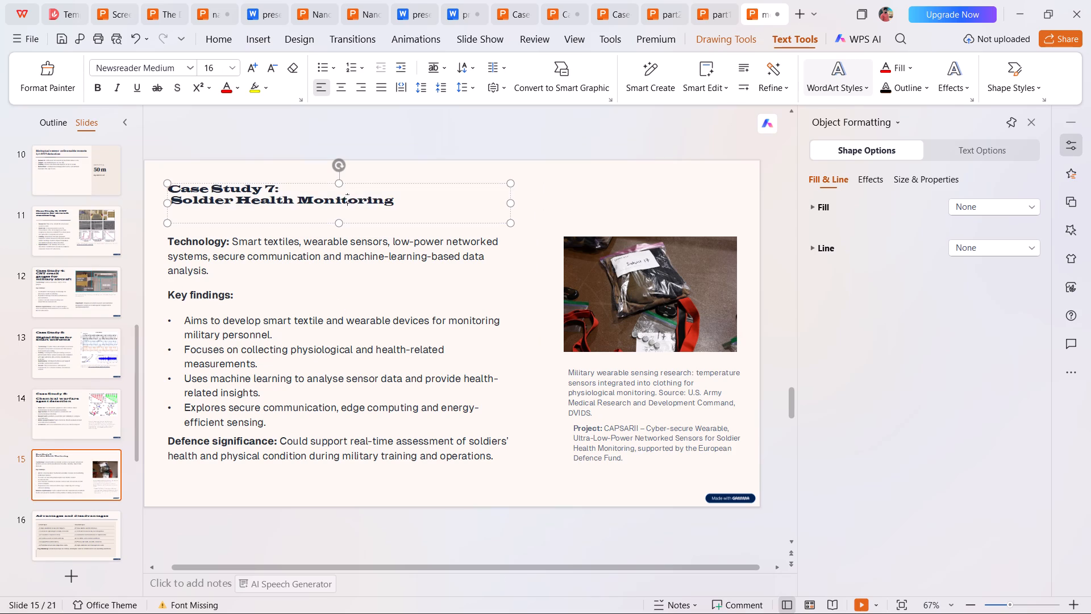
Enlarge the "Soldier Health Monitoring" title line by two font-size increments and insert a blank line above it.
triple_click(343, 198)
left_click(255, 68)
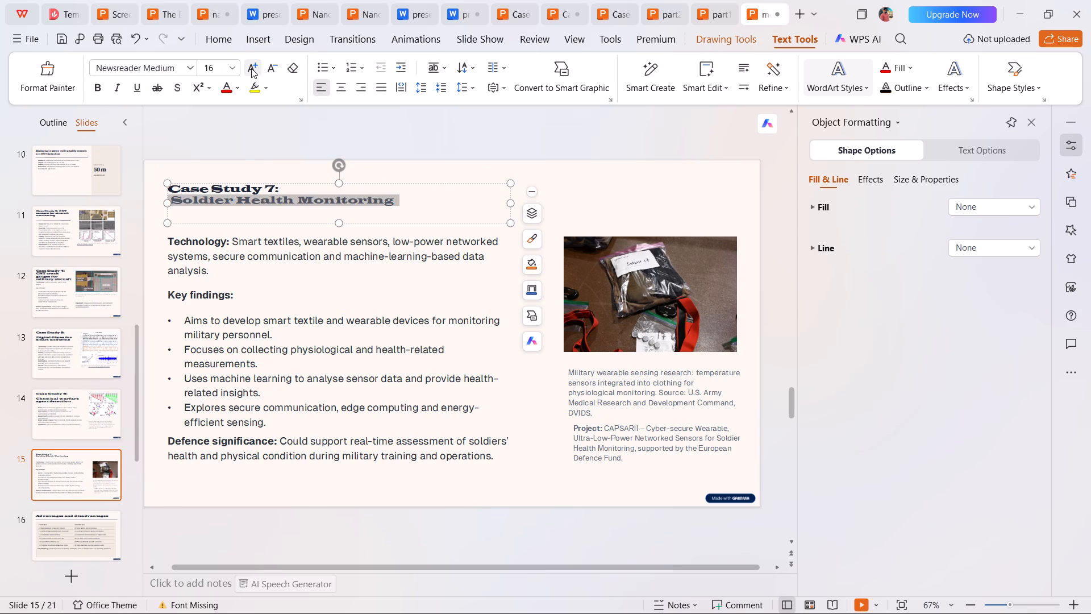
left_click(251, 68)
left_click(284, 183)
left_click(284, 187)
key("Return")
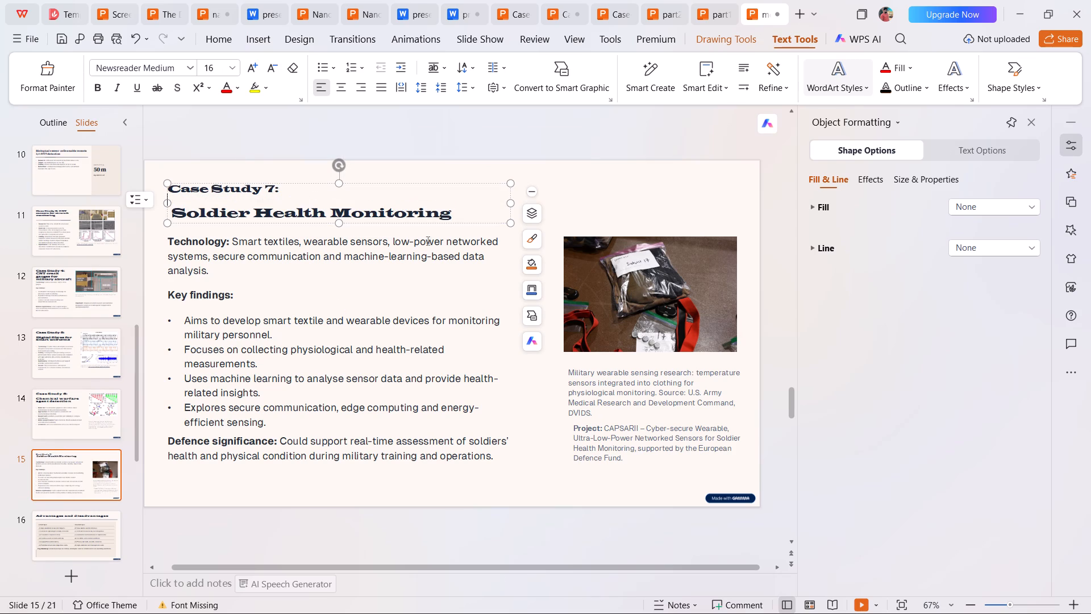
left_click(565, 186)
Enlarge the slide 15 picture proportionally up and toward the body text, keeping its lower outer corner in place.
left_click(594, 278)
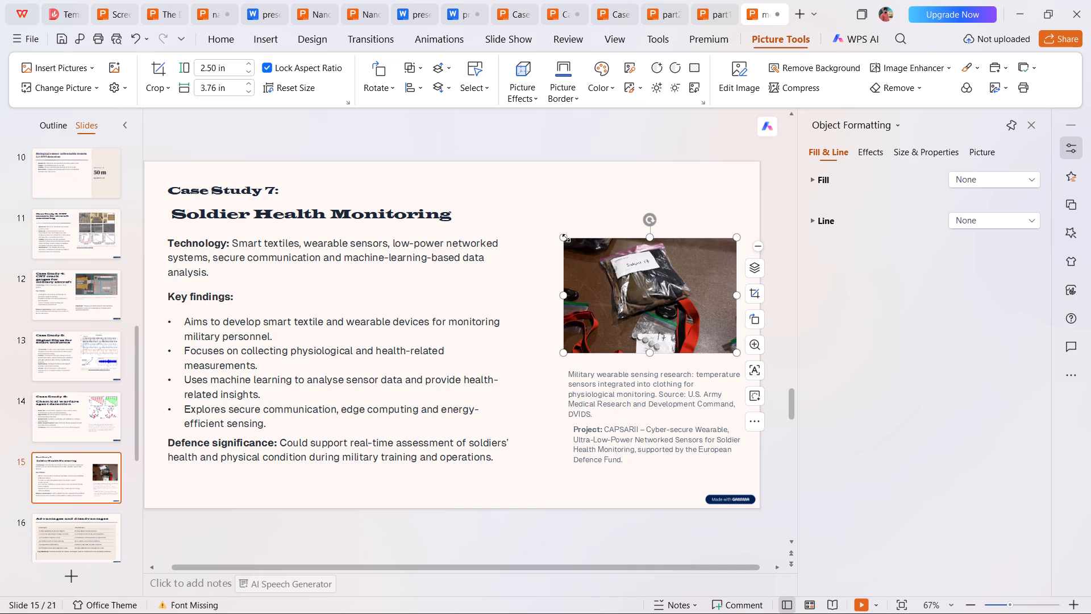
left_click_drag(563, 237, 543, 215)
left_click(609, 293)
left_click(550, 413)
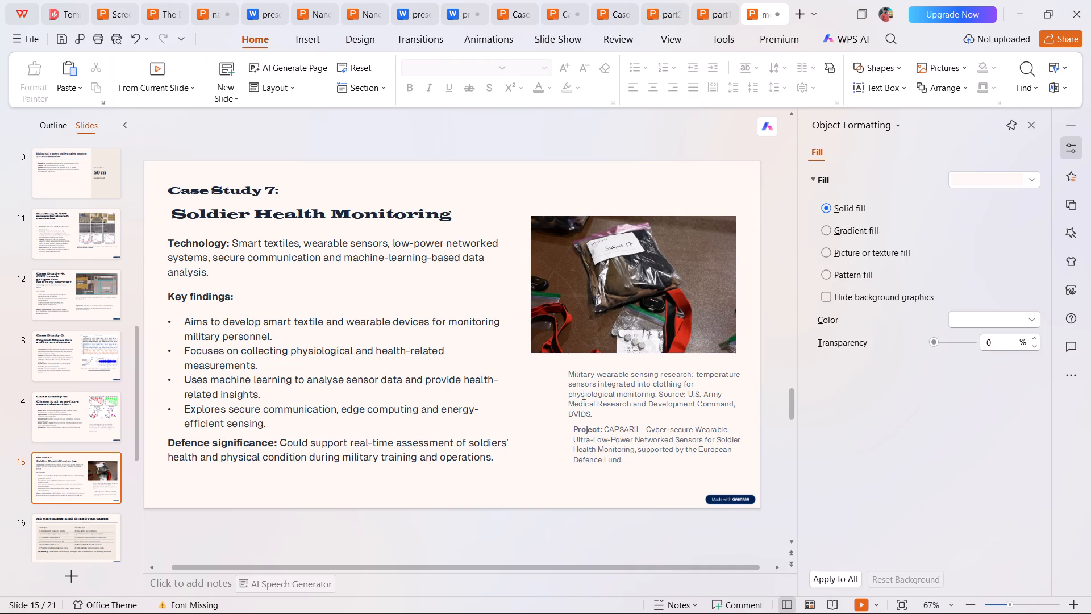
Widen the picture's source caption and the CAPSARII project note so both line up with the enlarged picture's inner edge.
left_click(588, 393)
left_click_drag(568, 368, 538, 362)
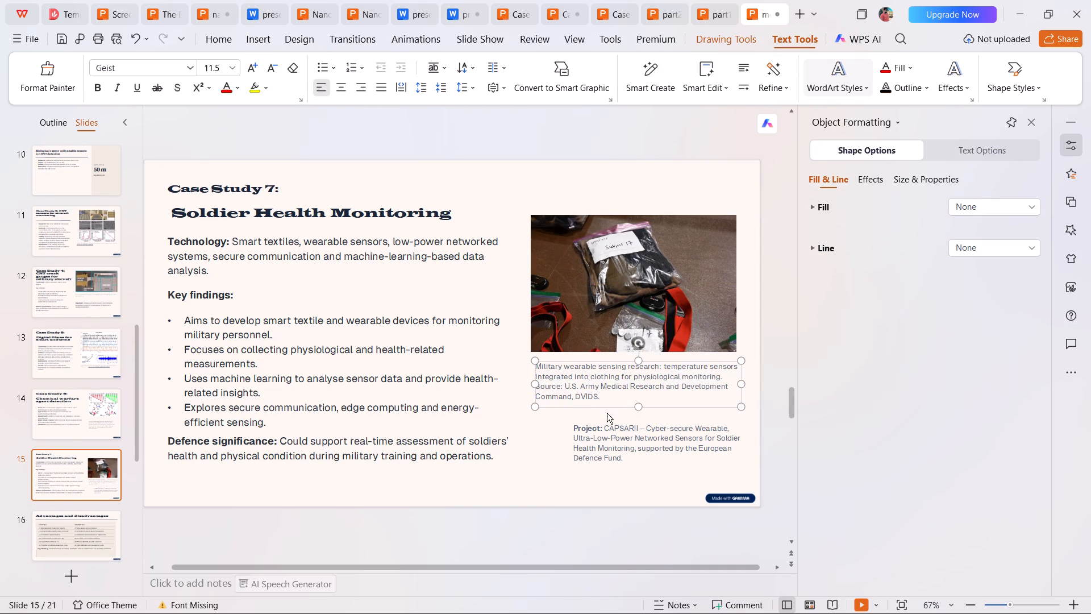
left_click(608, 433)
left_click_drag(571, 422, 532, 416)
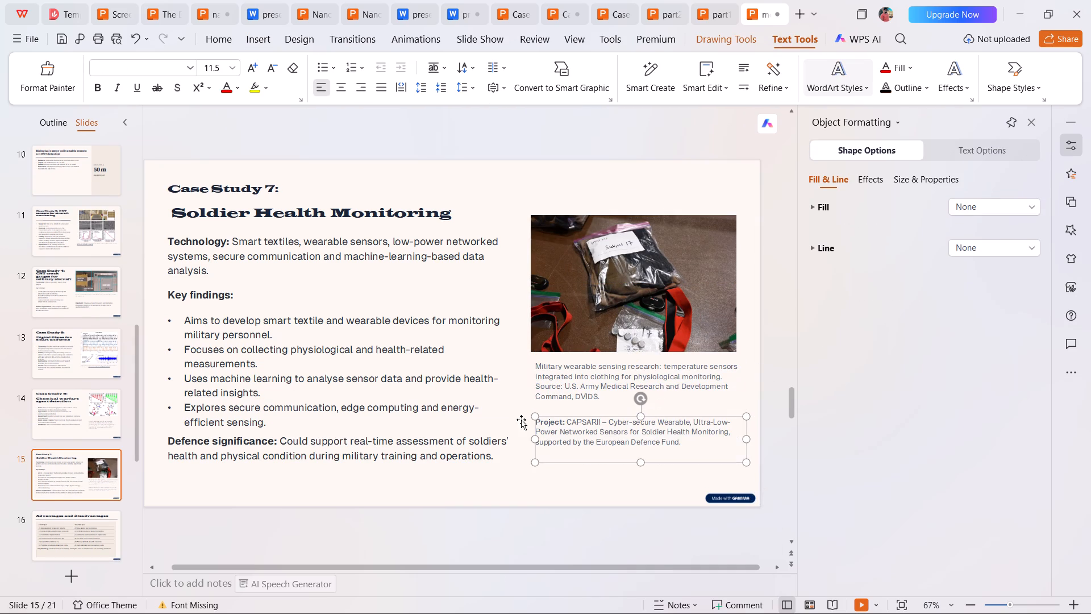
left_click(513, 405)
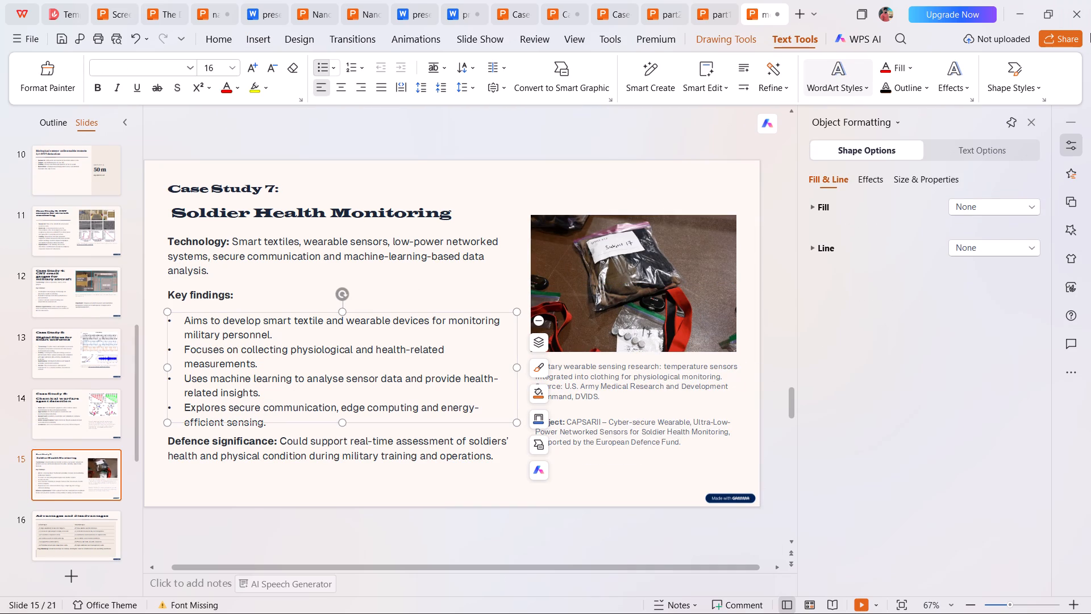
Close the object formatting pane.
left_click(1037, 114)
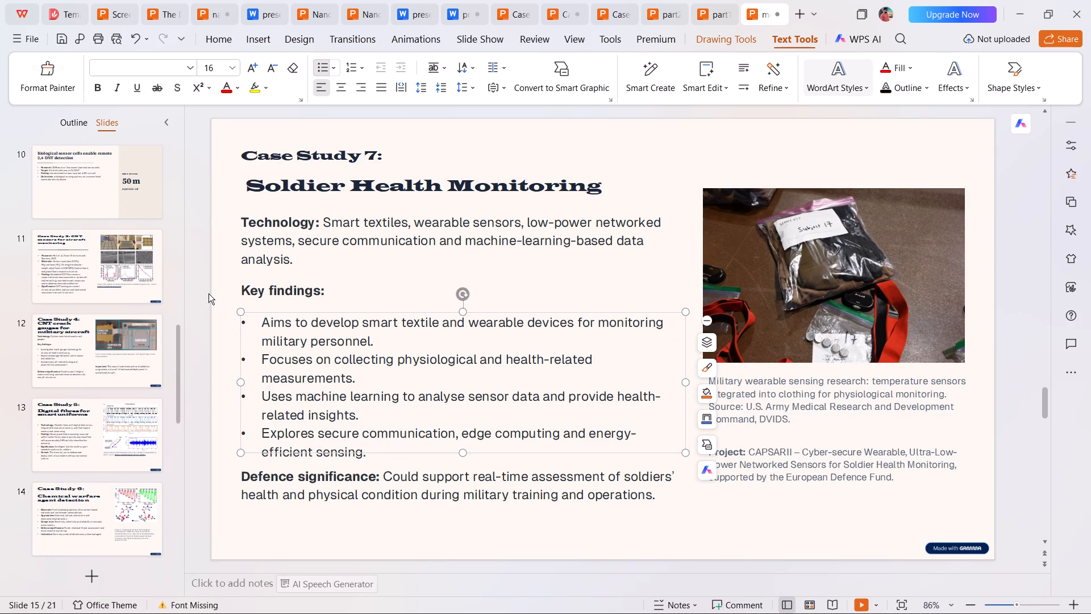
Shrink the Safe-by-Design figure on slide 17 to about 3.33 by 4.62 in, uncovering the Ethical Concerns and Challenges title.
left_click(88, 491)
scroll(88, 490, "down", 2)
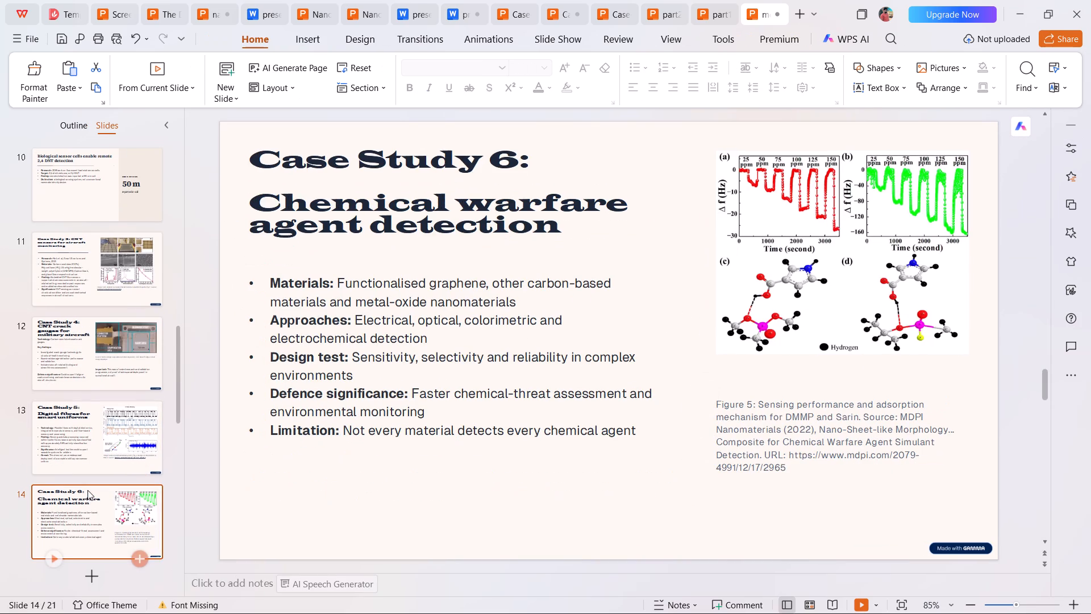
left_click(105, 454)
left_click(106, 503)
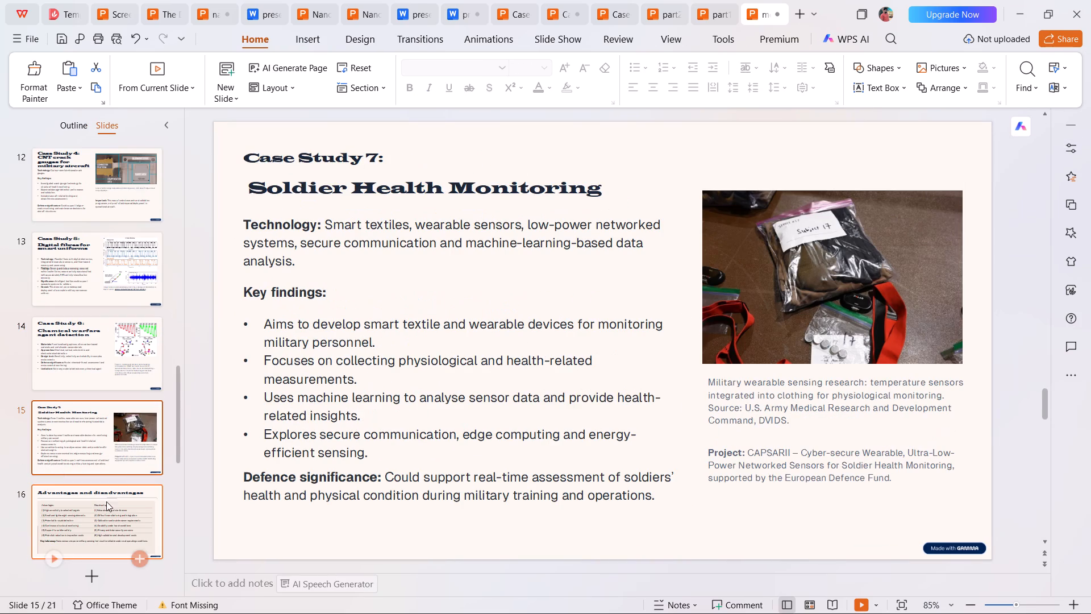
scroll(103, 493, "down", 1)
left_click(95, 515)
scroll(95, 515, "down", 1)
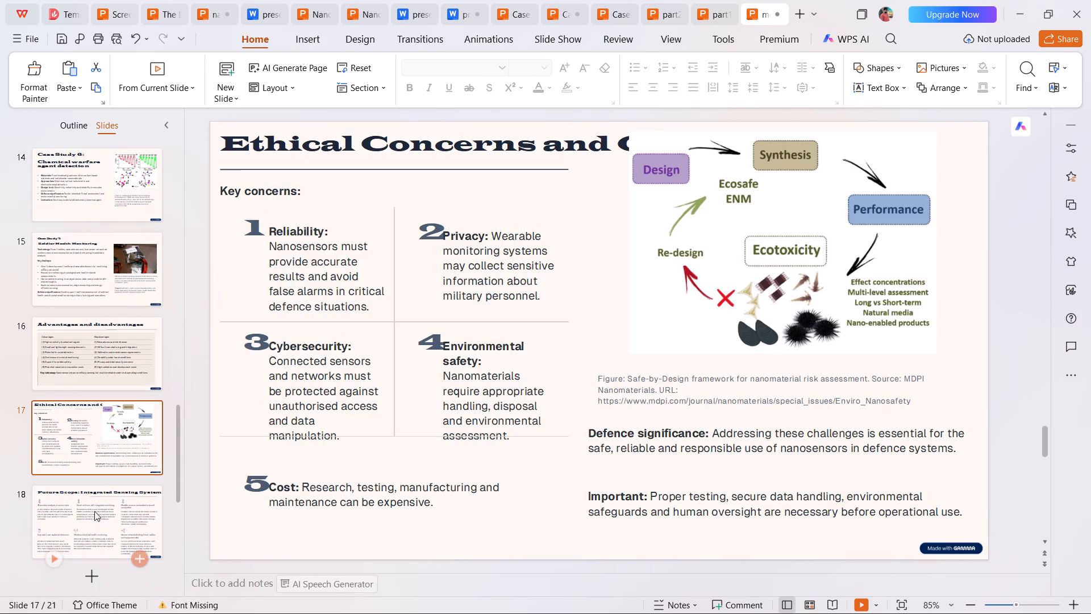
left_click(716, 272)
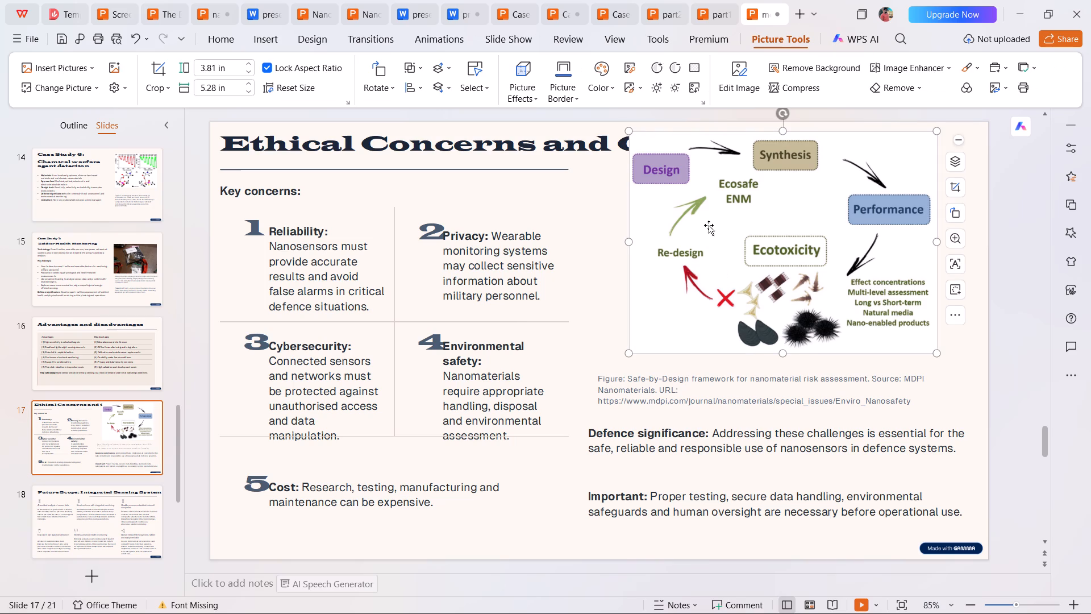
left_click_drag(630, 132, 669, 179)
left_click(752, 259)
Adjust the Safe-by-Design figure to about 3.47 in high and 5.32 in wide, positioned just above its caption.
left_click_drag(668, 352, 663, 356)
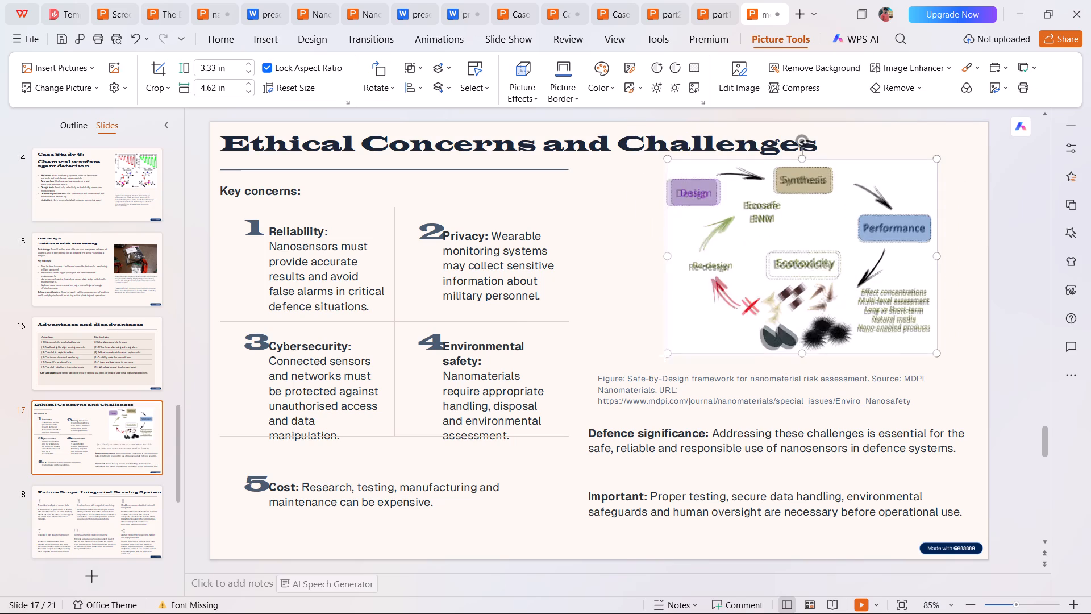
left_click_drag(663, 356, 656, 361)
left_click_drag(736, 326, 732, 336)
left_click_drag(654, 271, 646, 269)
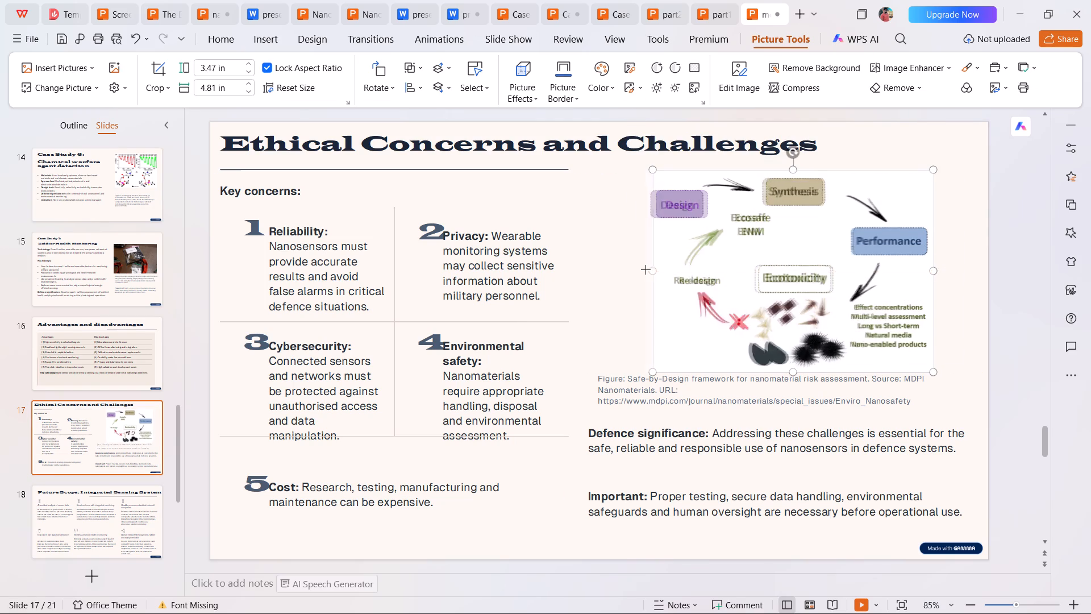
left_click_drag(646, 269, 624, 269)
left_click(727, 306)
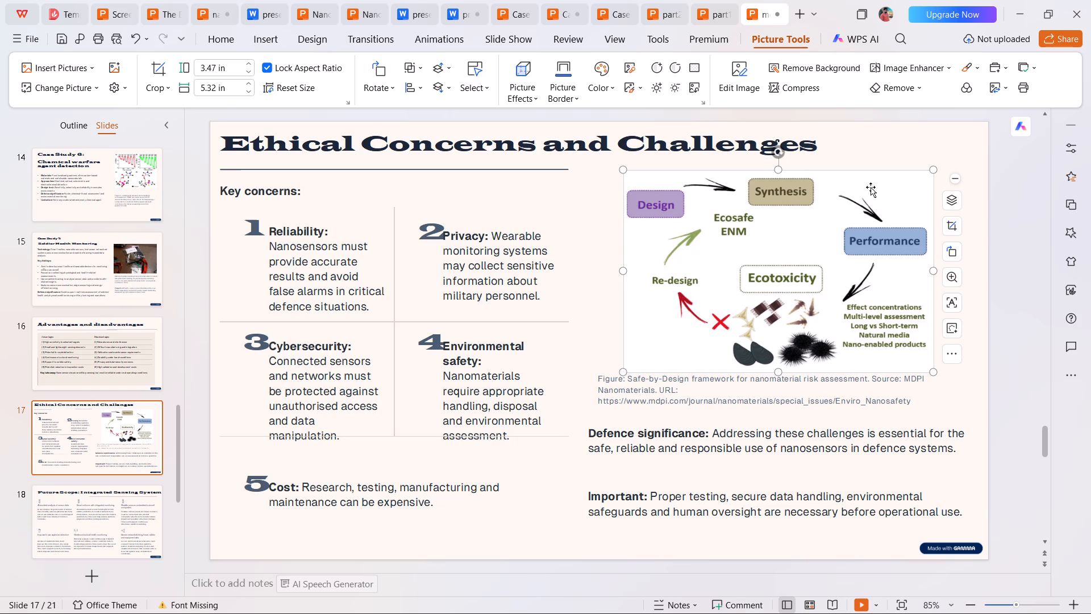
left_click(882, 144)
Look over the layout of the Future Scope, Conclusion and References slides.
left_click(116, 511)
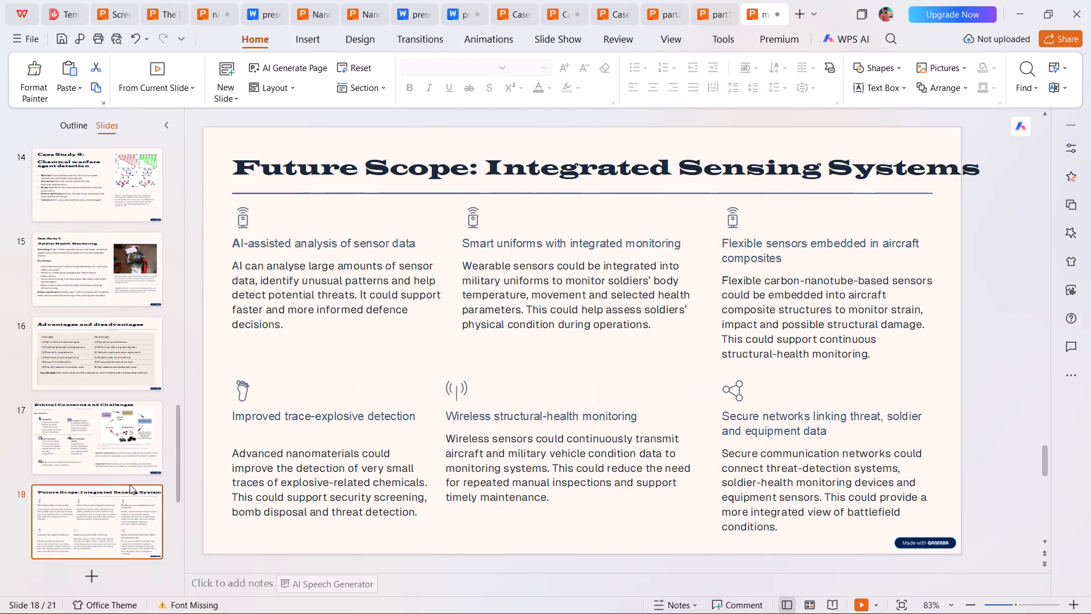
scroll(476, 409, "down", 2)
scroll(476, 409, "up", 1)
left_click(96, 532)
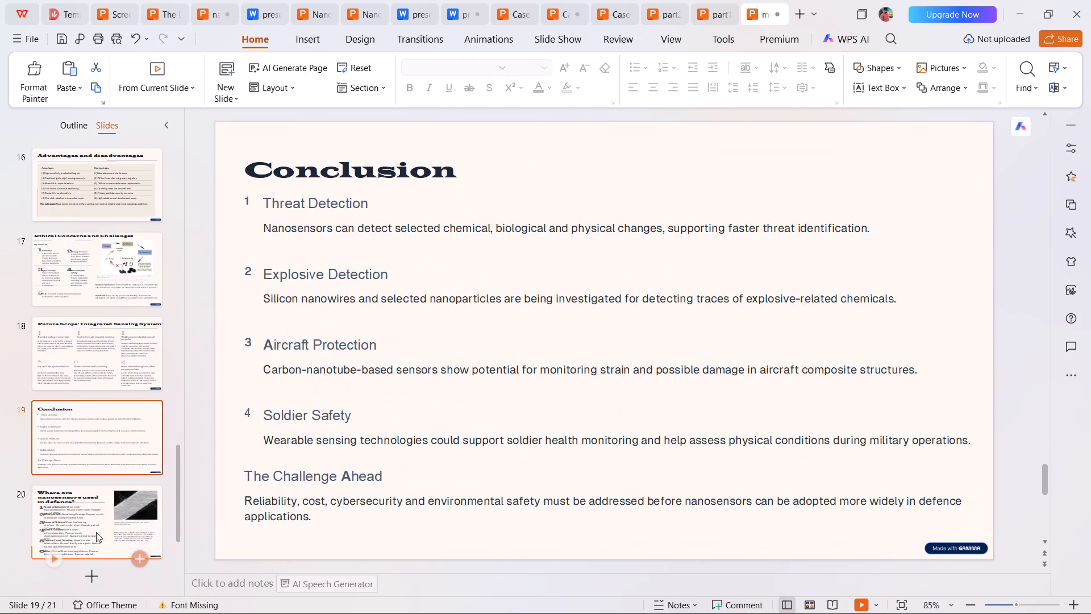
left_click(127, 445)
scroll(124, 477, "down", 3)
left_click(115, 502)
Delete the divider line crossing the title "Where are nanosensors used in defence?" on slide 20.
left_click(113, 450)
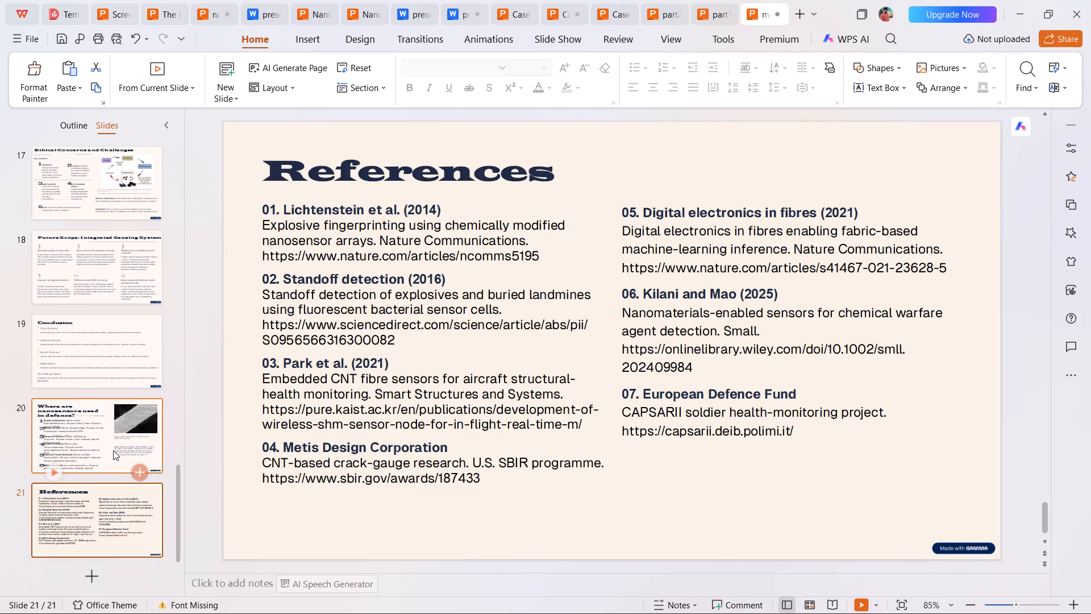
left_click(521, 225)
left_click(451, 255)
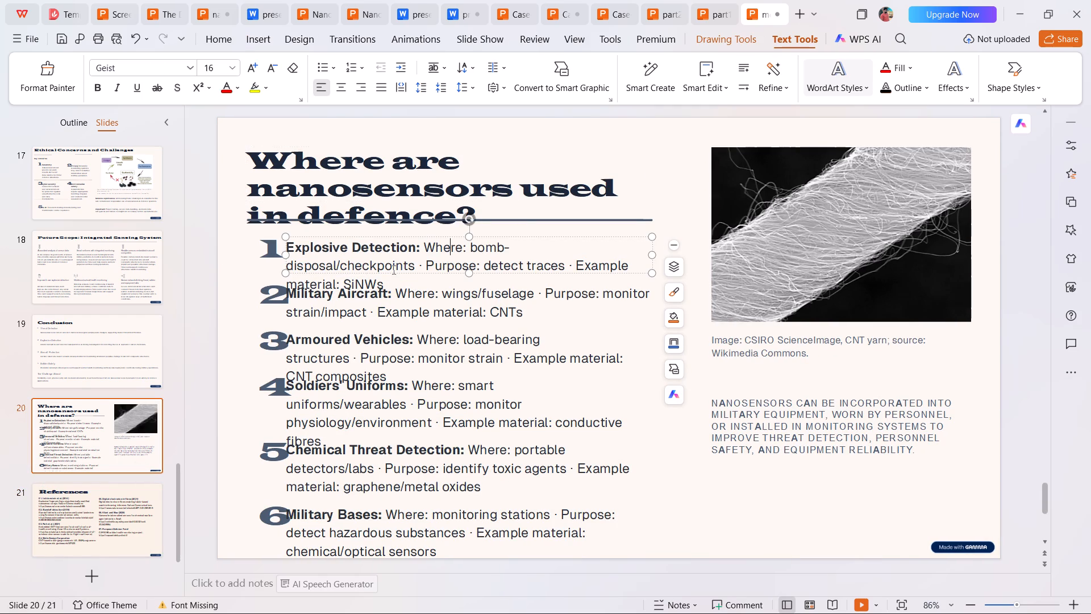
left_click(630, 544)
left_click(635, 547)
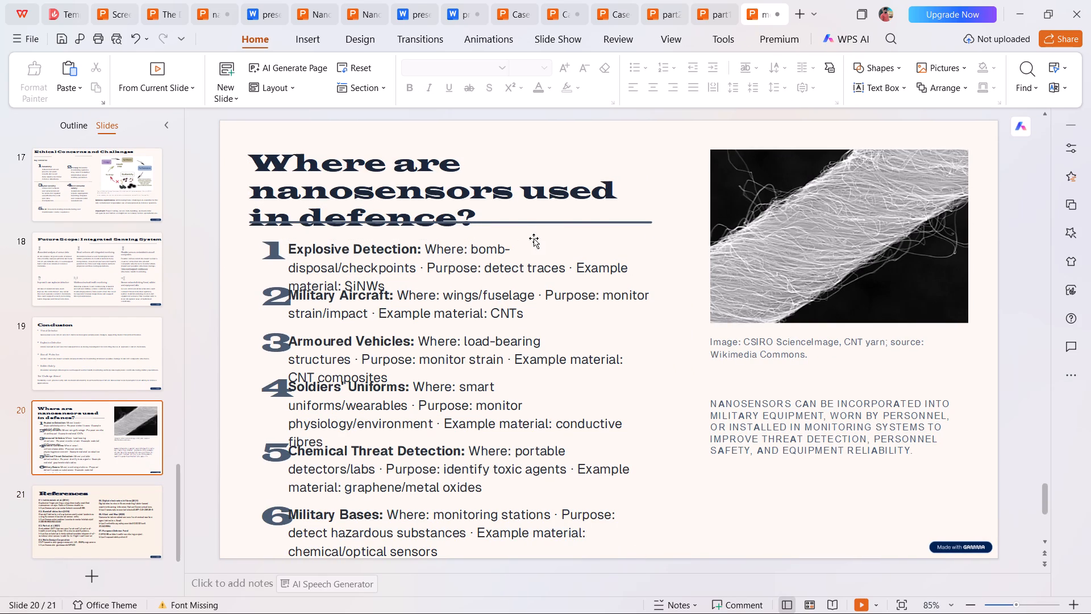
left_click(537, 222)
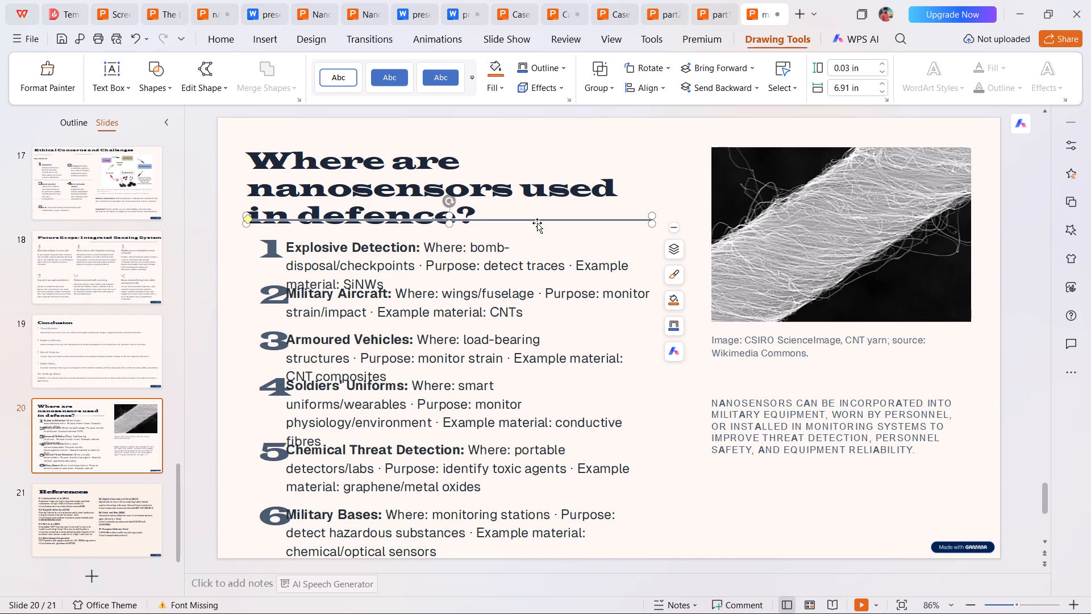
key("Delete")
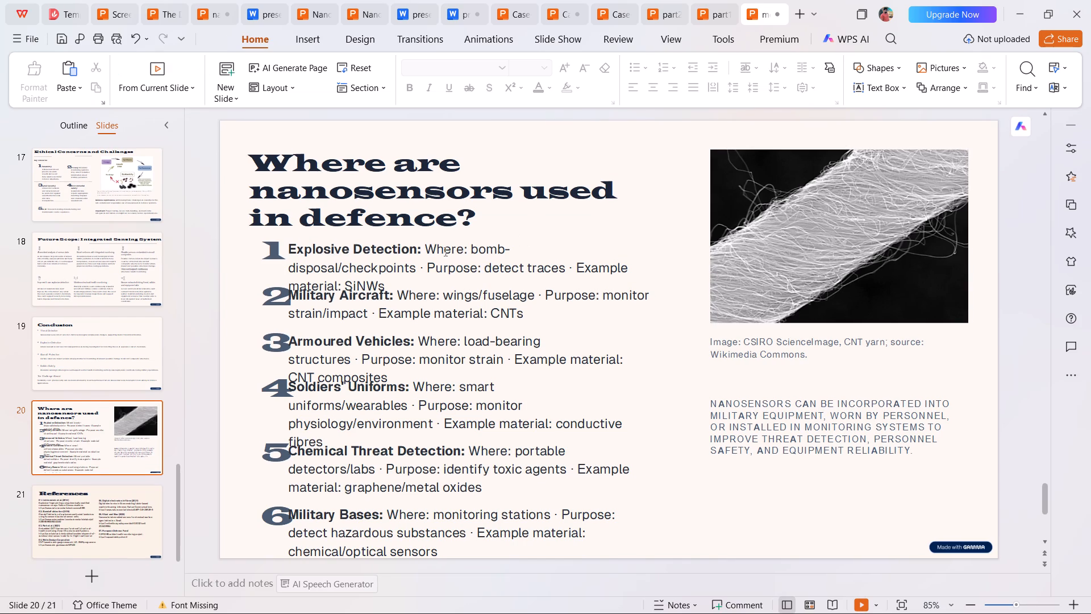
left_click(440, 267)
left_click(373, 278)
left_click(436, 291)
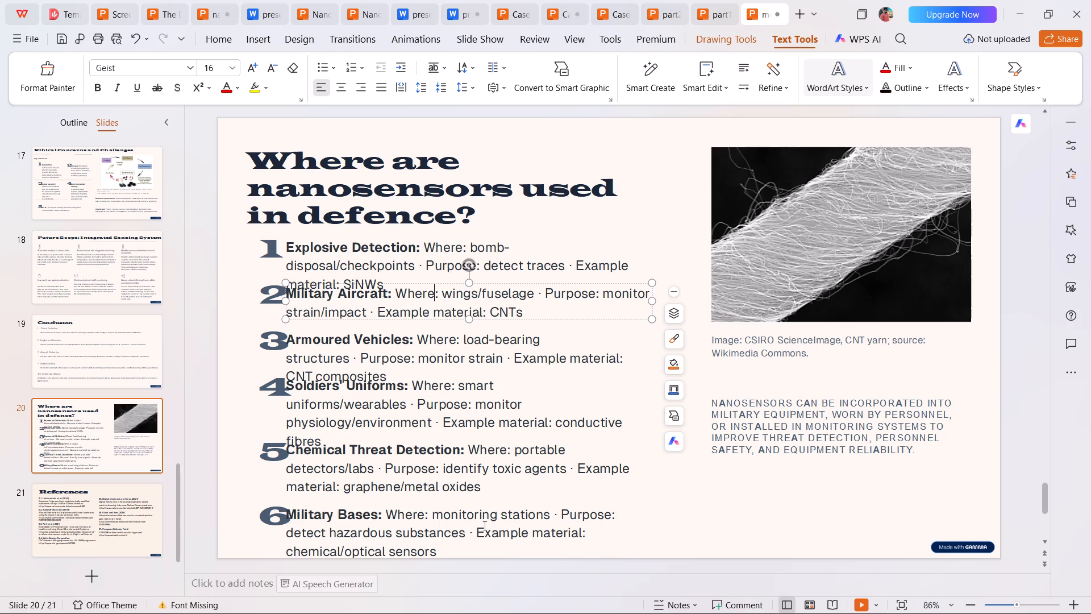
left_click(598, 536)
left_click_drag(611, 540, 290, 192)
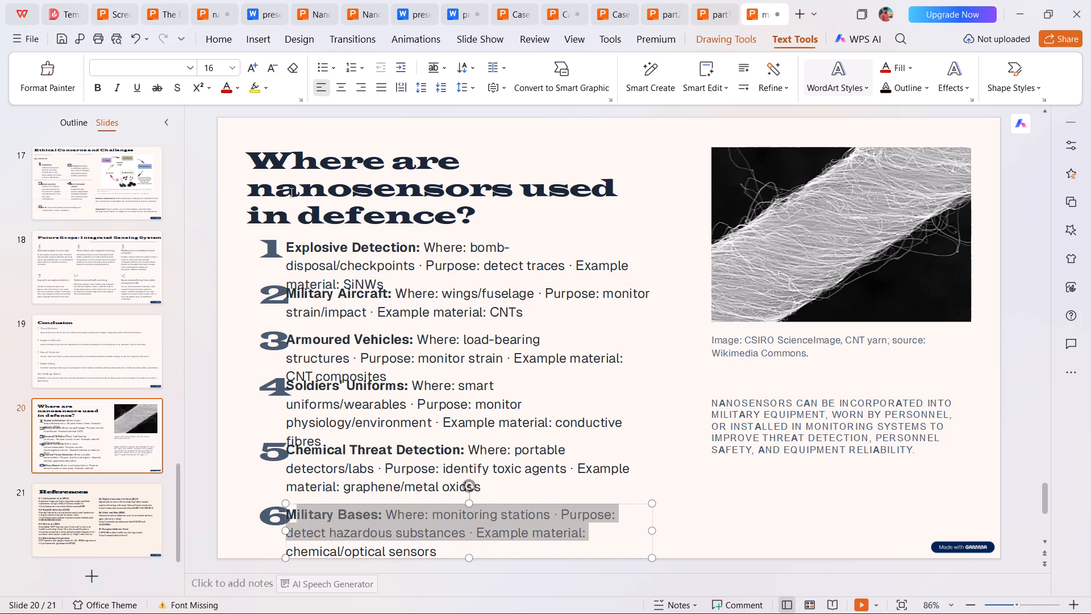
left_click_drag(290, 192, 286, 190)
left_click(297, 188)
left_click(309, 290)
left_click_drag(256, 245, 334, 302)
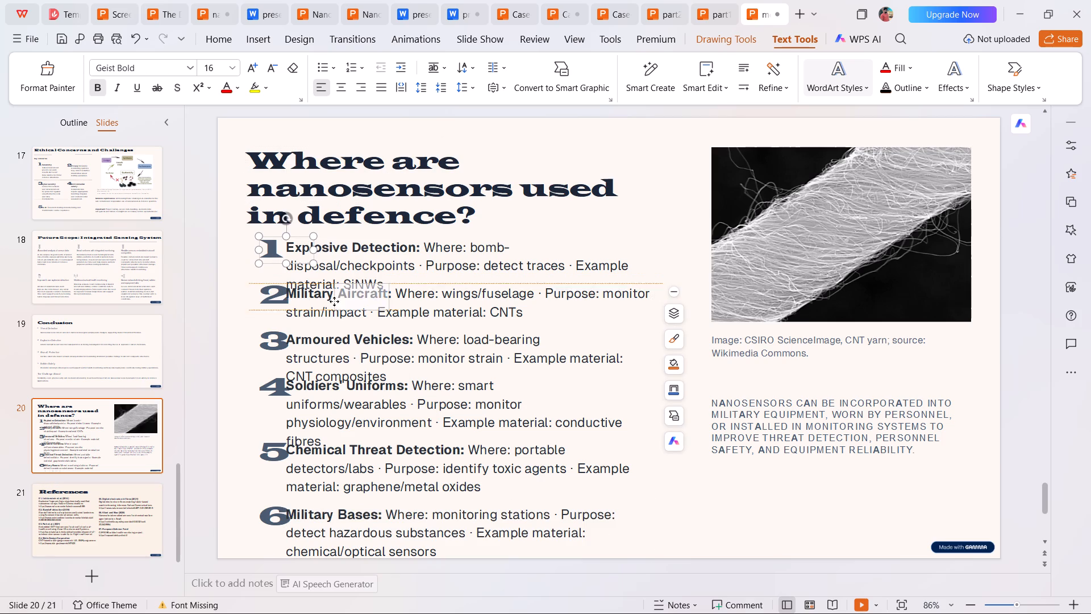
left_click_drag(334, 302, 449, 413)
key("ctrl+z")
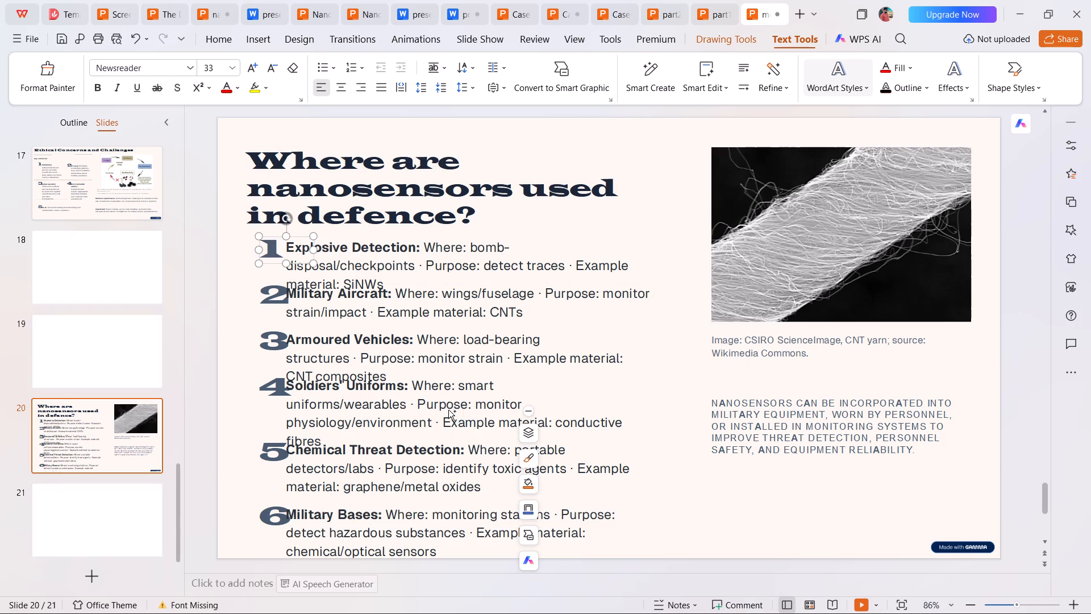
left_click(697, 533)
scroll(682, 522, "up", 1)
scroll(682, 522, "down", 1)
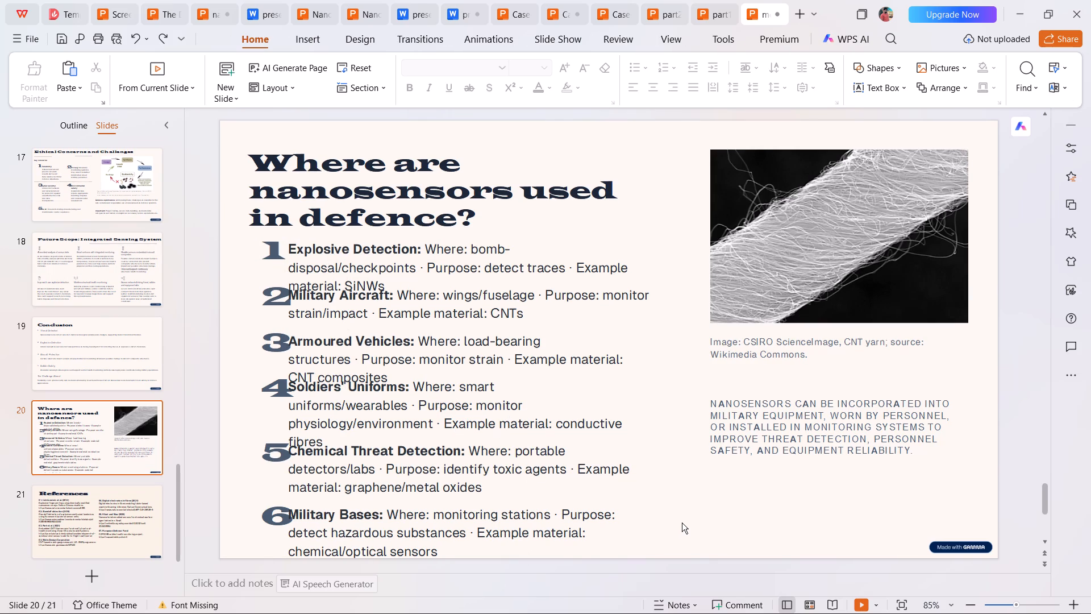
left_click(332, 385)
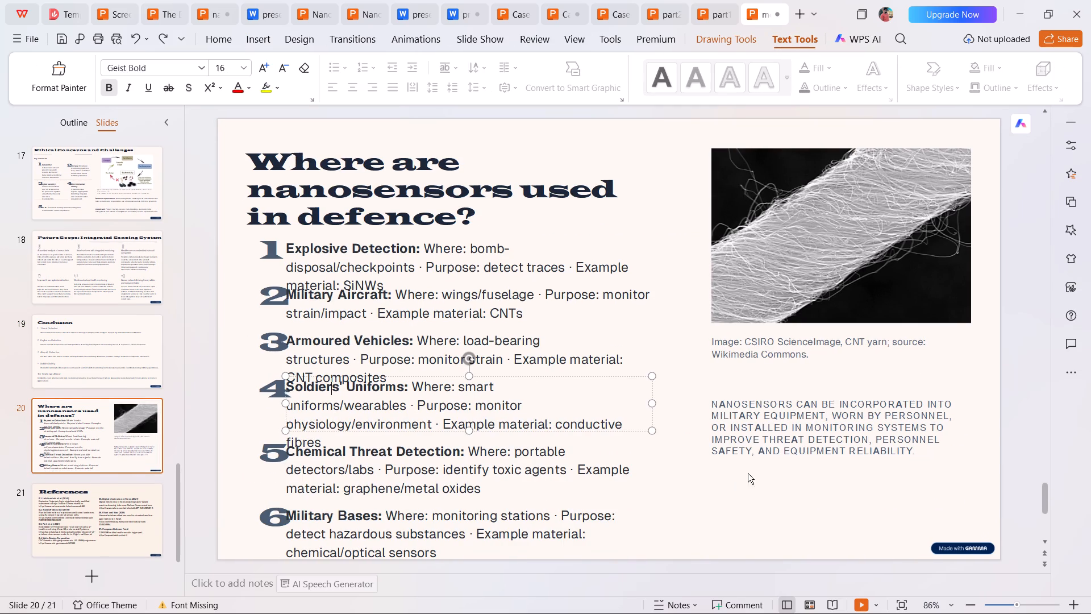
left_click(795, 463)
Make the web links of references 01 to 04 bold on the References slide.
left_click(119, 538)
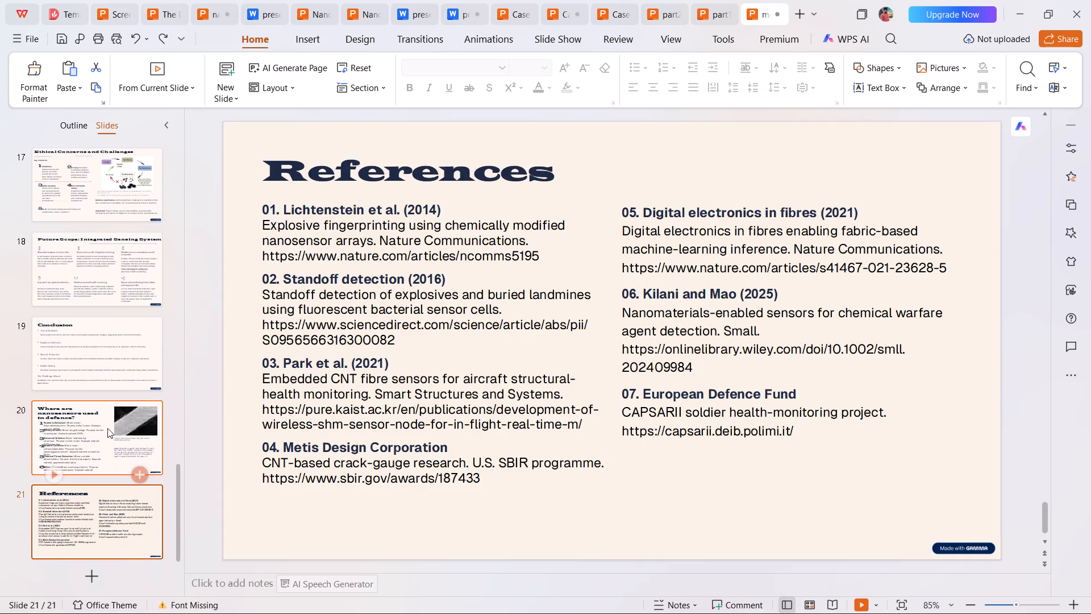
left_click(568, 258)
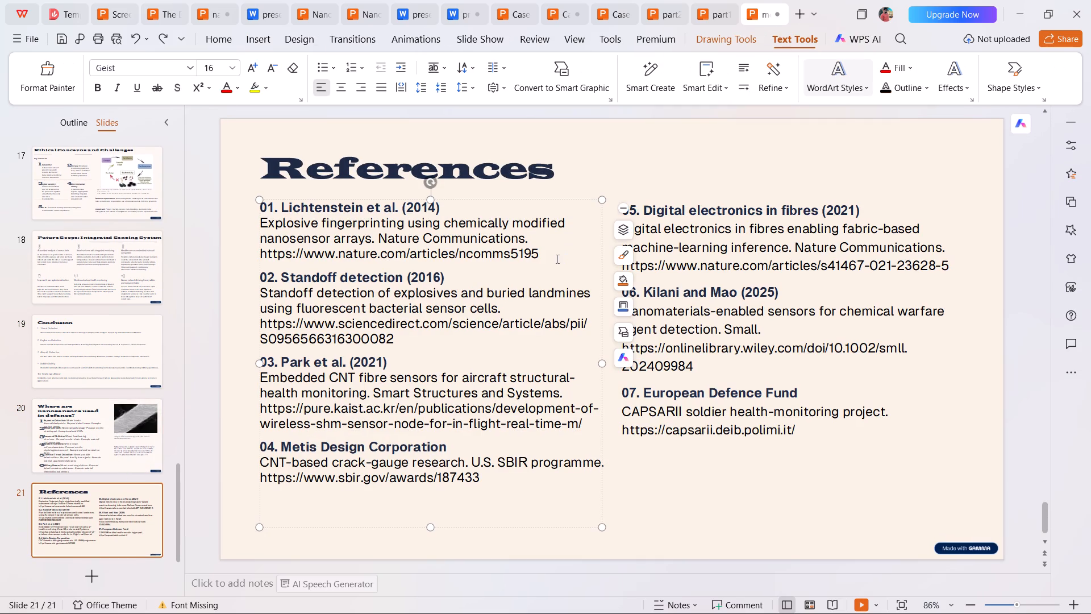
left_click_drag(542, 252, 234, 253)
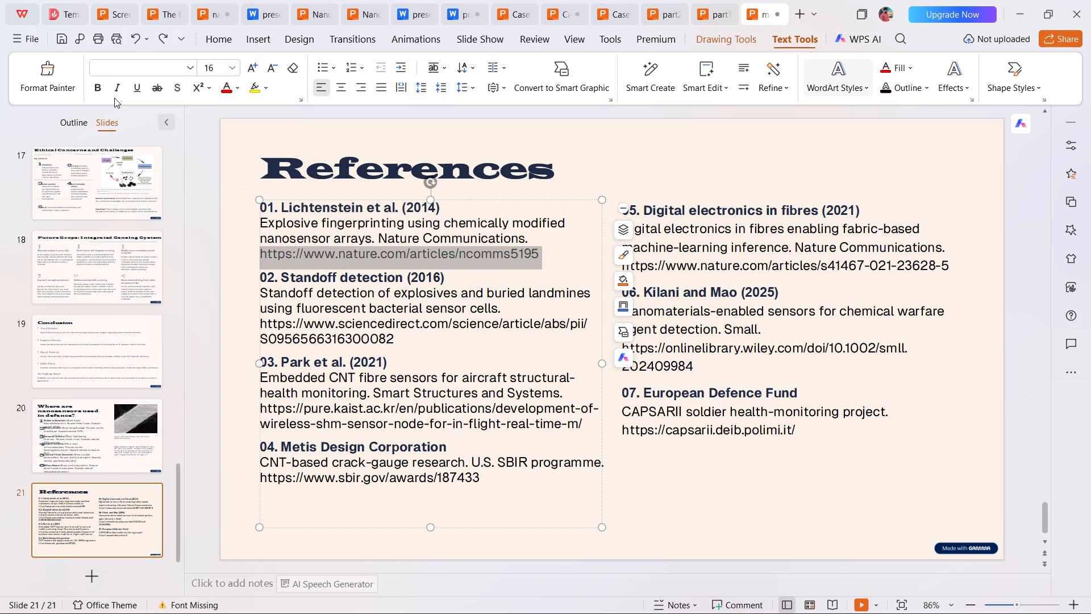
left_click(99, 92)
left_click(411, 338)
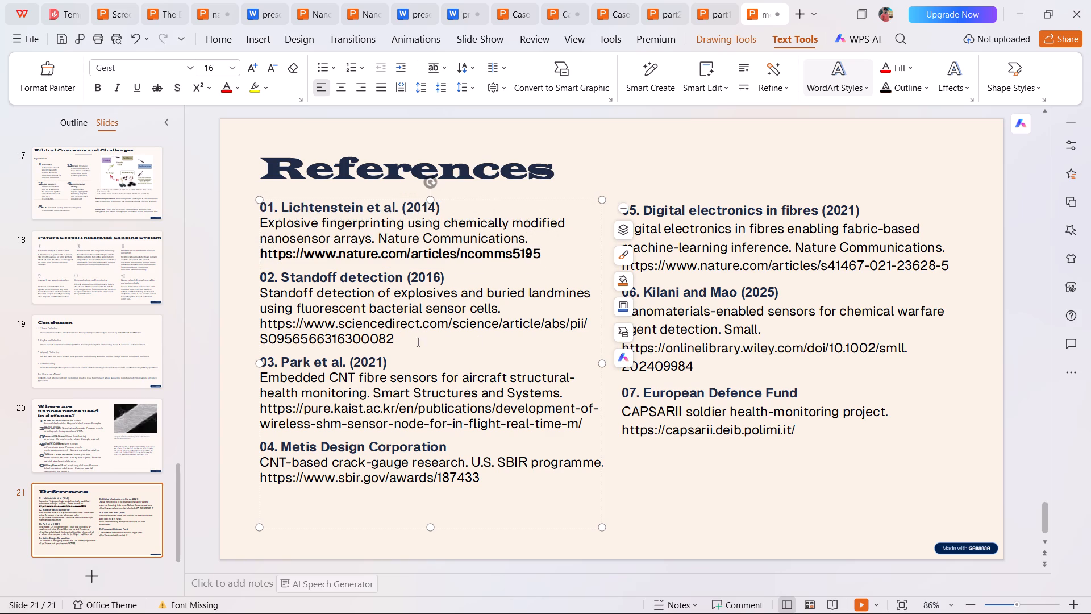
left_click_drag(398, 342, 238, 327)
left_click(106, 94)
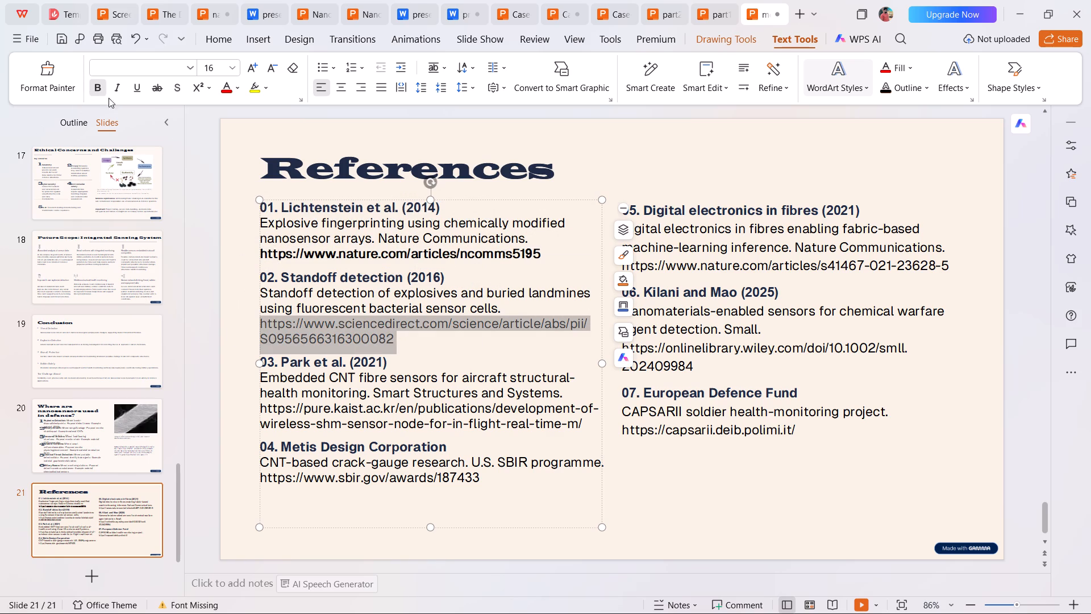
left_click_drag(584, 425, 222, 407)
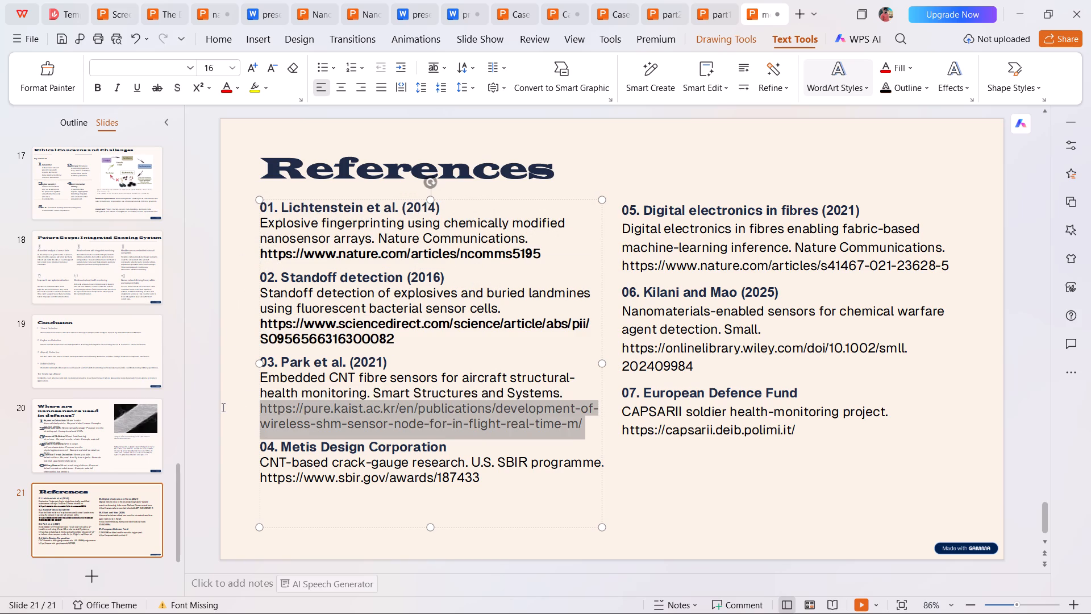
left_click_drag(222, 407, 222, 409)
left_click(96, 94)
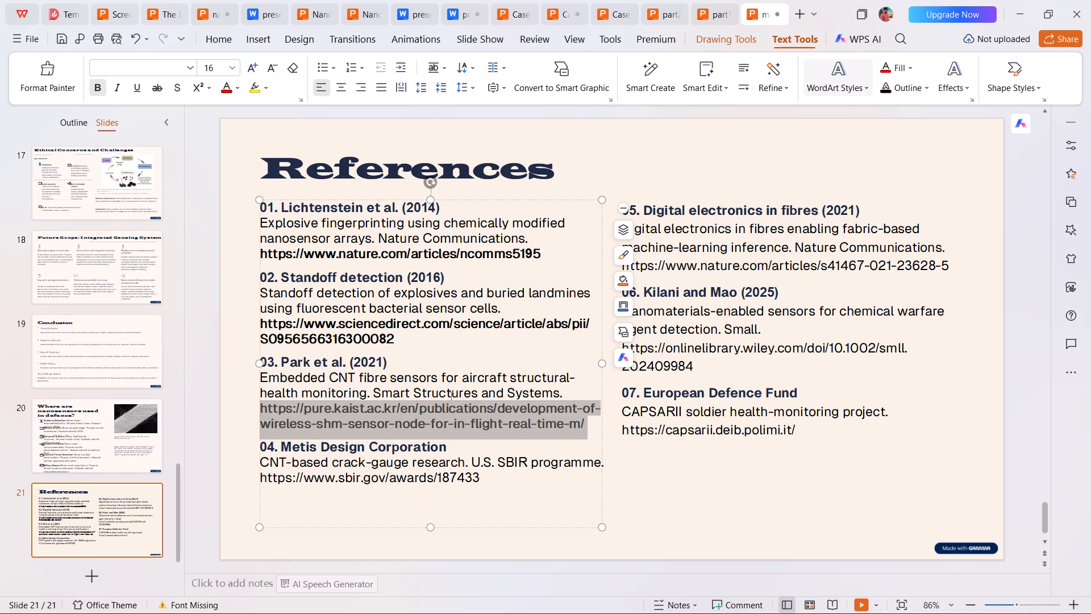
left_click_drag(485, 482, 249, 475)
left_click(99, 90)
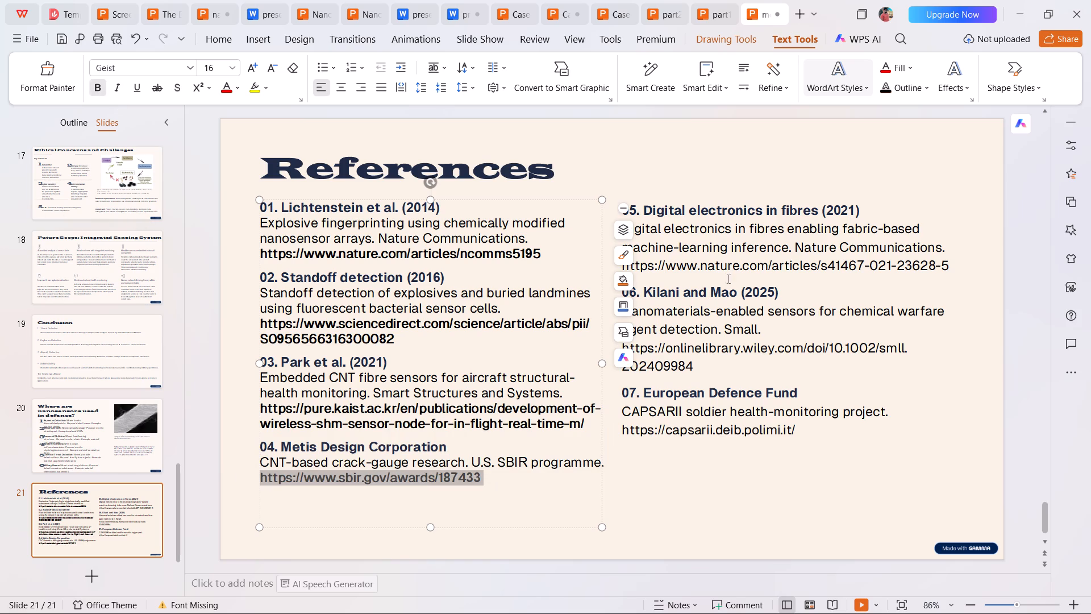
Make the web links of references 05, 06 and 07 bold on the References slide.
left_click(949, 265)
left_click_drag(950, 265, 804, 275)
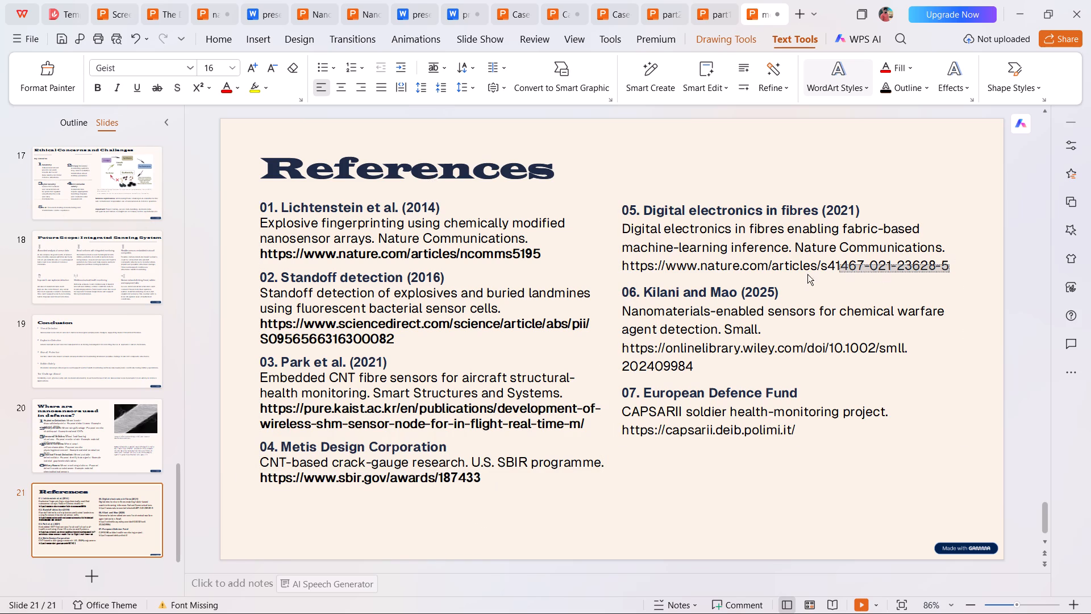
left_click_drag(804, 275, 615, 271)
double_click(642, 267)
triple_click(642, 267)
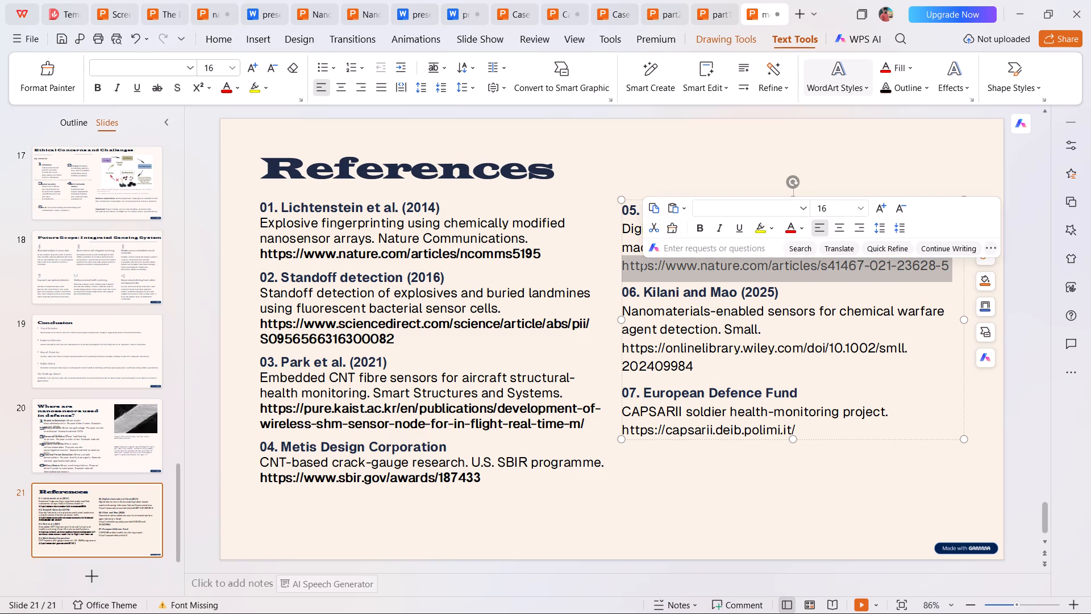
left_click(95, 89)
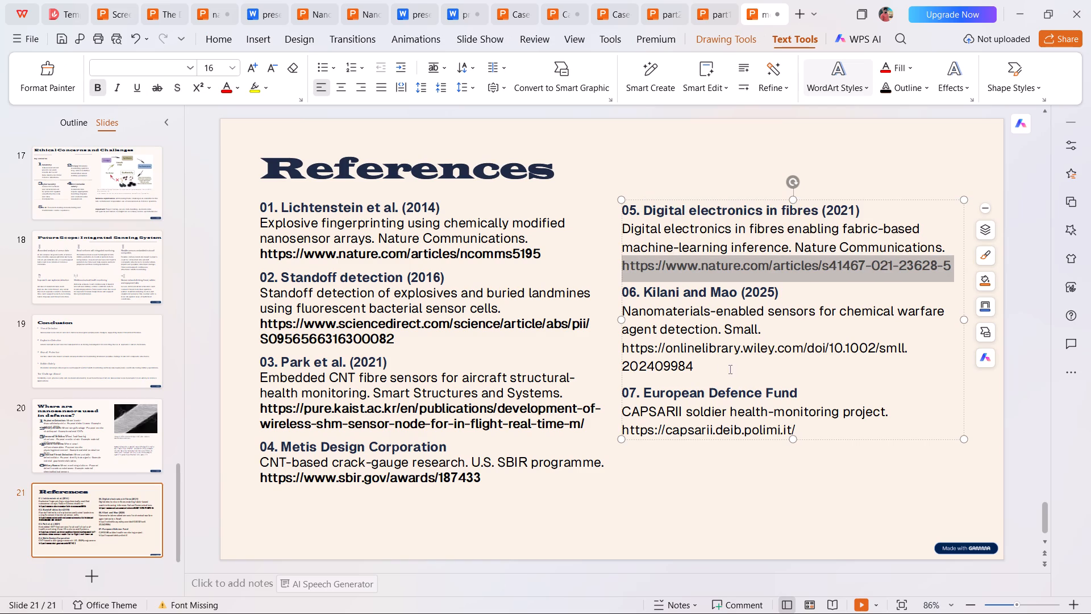
triple_click(686, 354)
left_click(690, 370)
left_click_drag(693, 369, 622, 354)
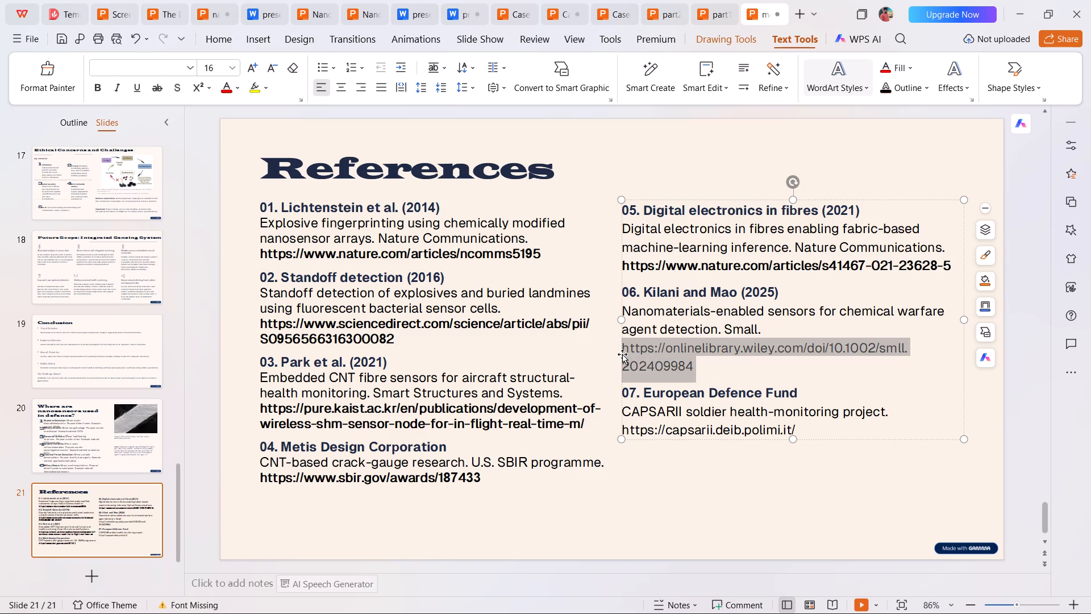
left_click_drag(622, 354, 622, 354)
left_click(98, 86)
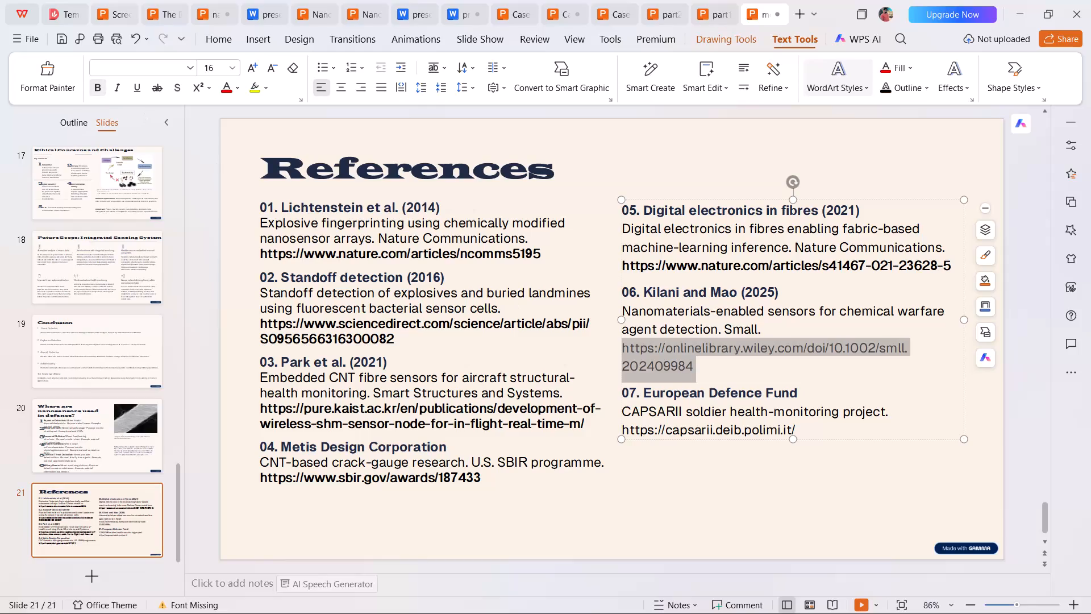
left_click(702, 392)
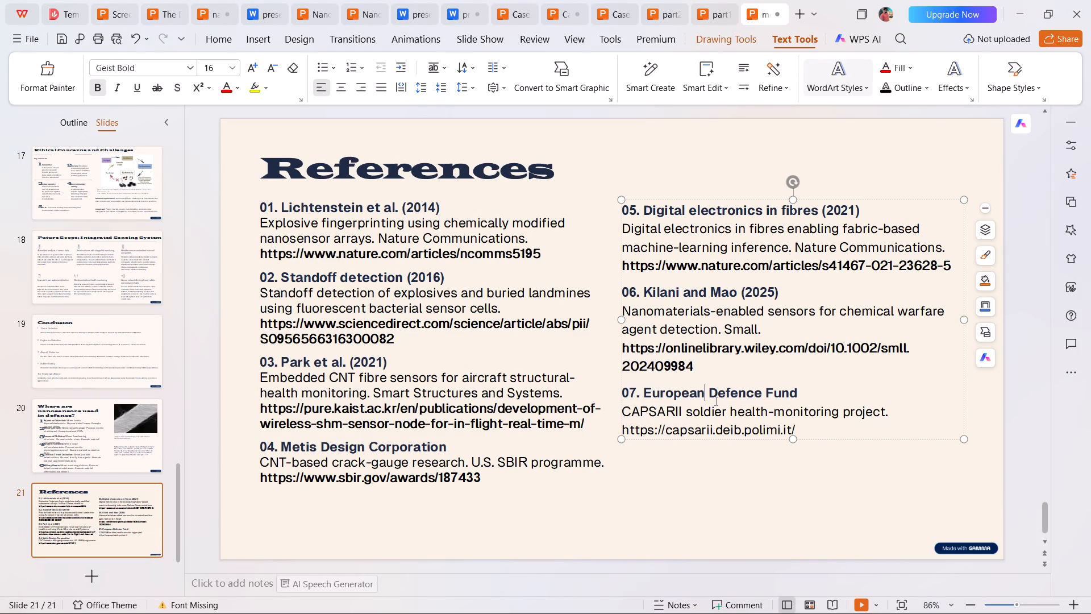
triple_click(722, 433)
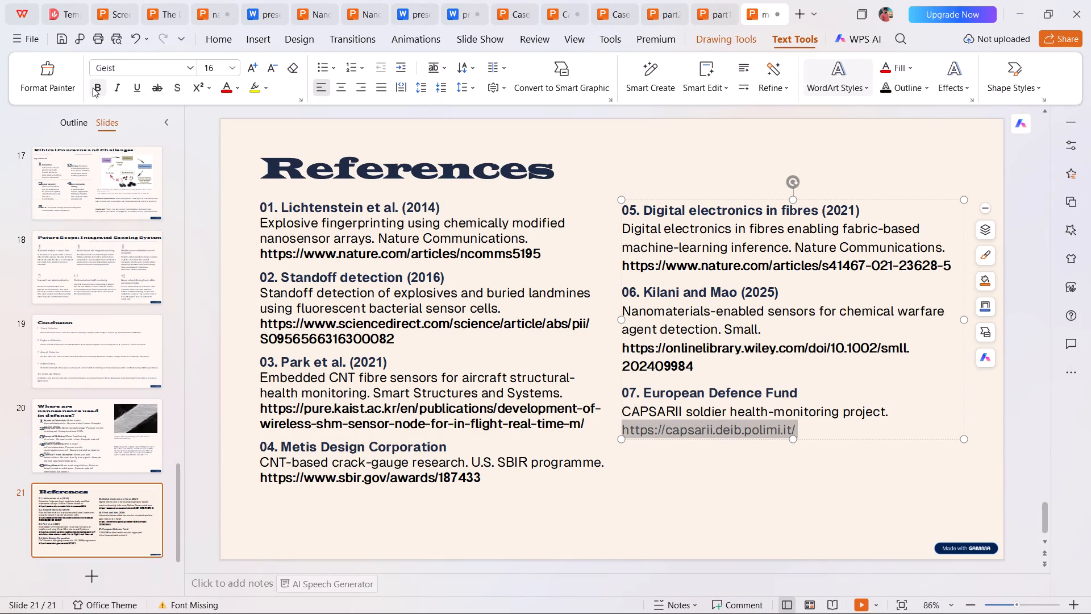
left_click(93, 87)
Delete the beige background panel behind the "1 nm" length scale text on slide 2.
scroll(102, 358, "up", 10)
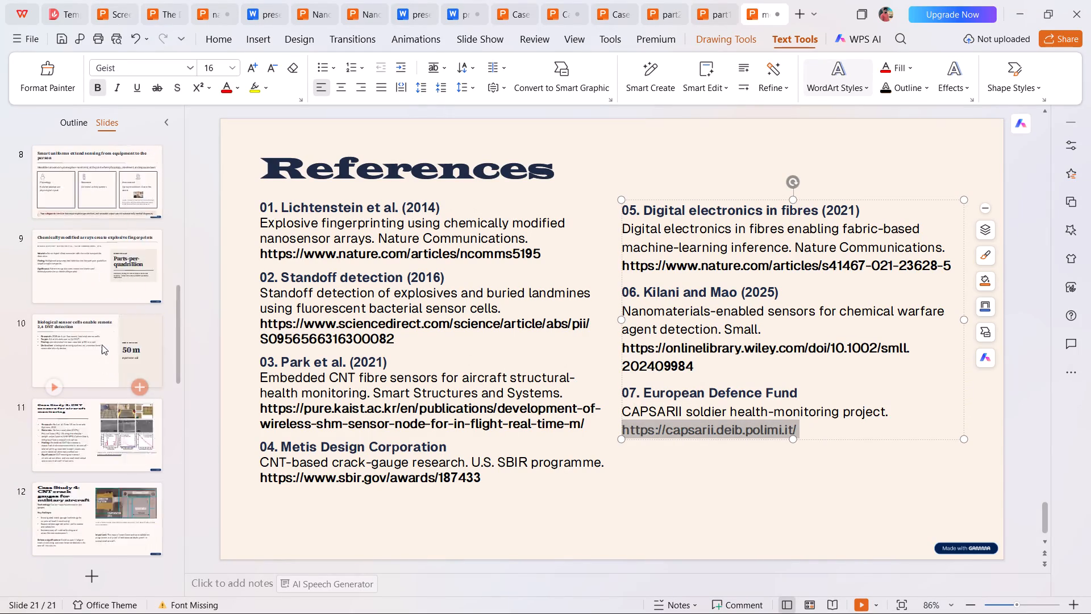
scroll(102, 345, "up", 6)
left_click(90, 186)
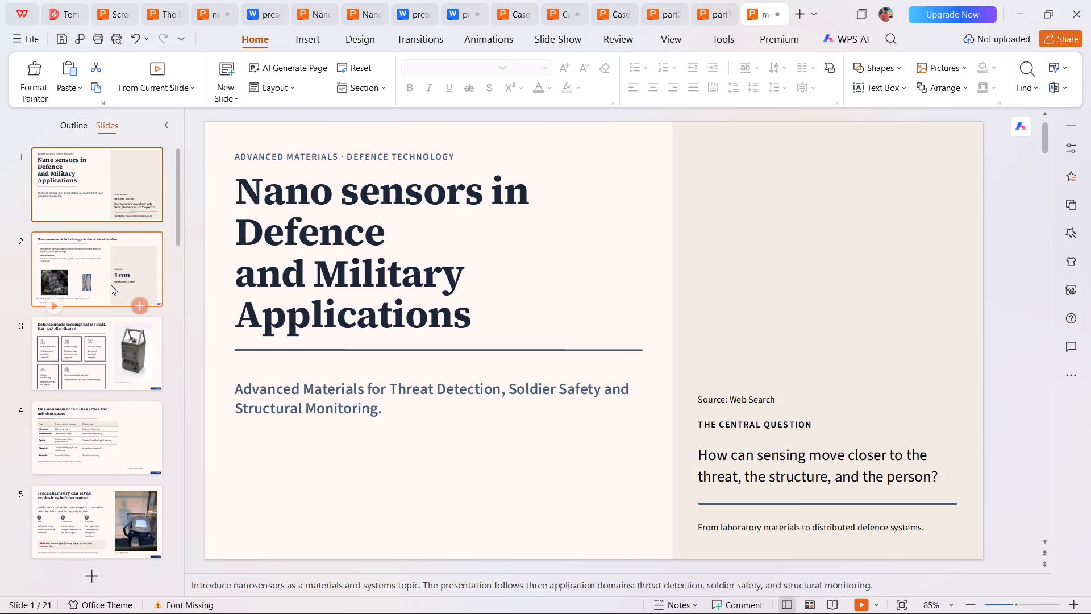
left_click(111, 285)
left_click(843, 483)
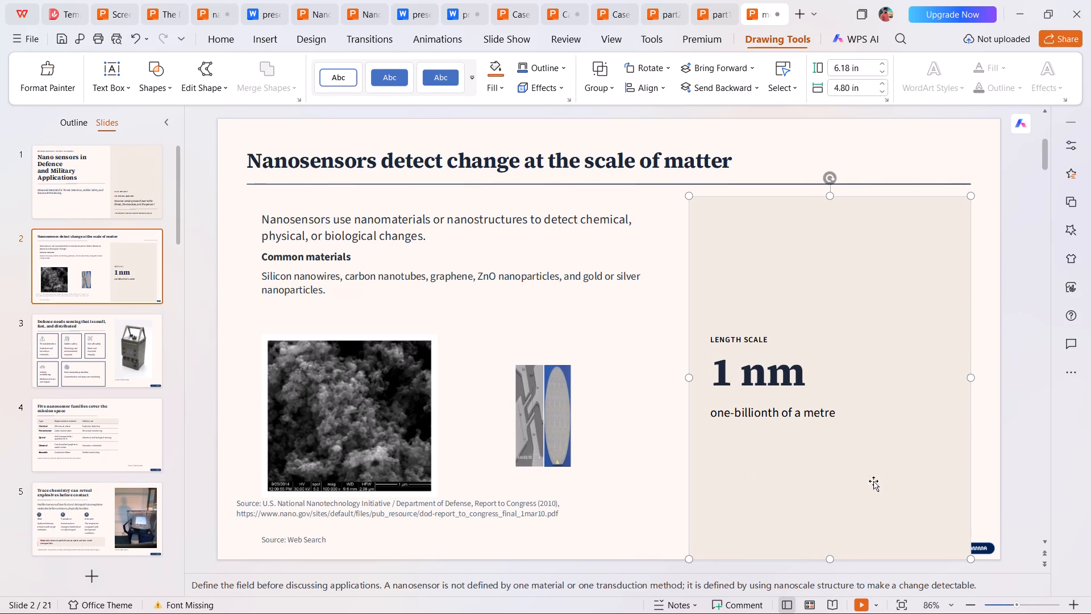
left_click_drag(877, 481, 910, 474)
left_click_drag(873, 491, 845, 488)
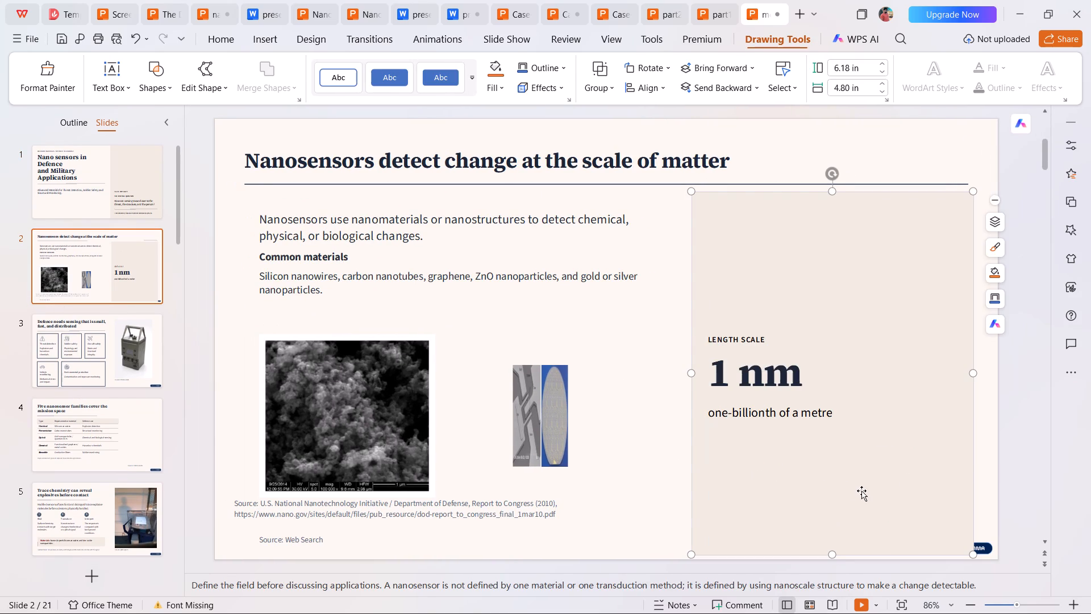
left_click_drag(863, 491, 873, 491)
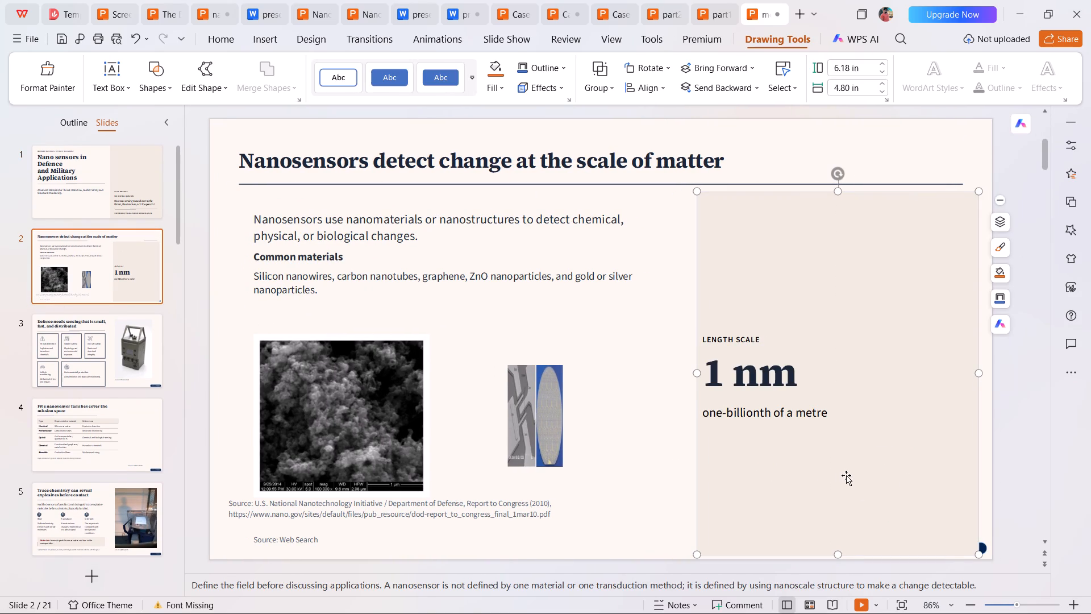
left_click(849, 475)
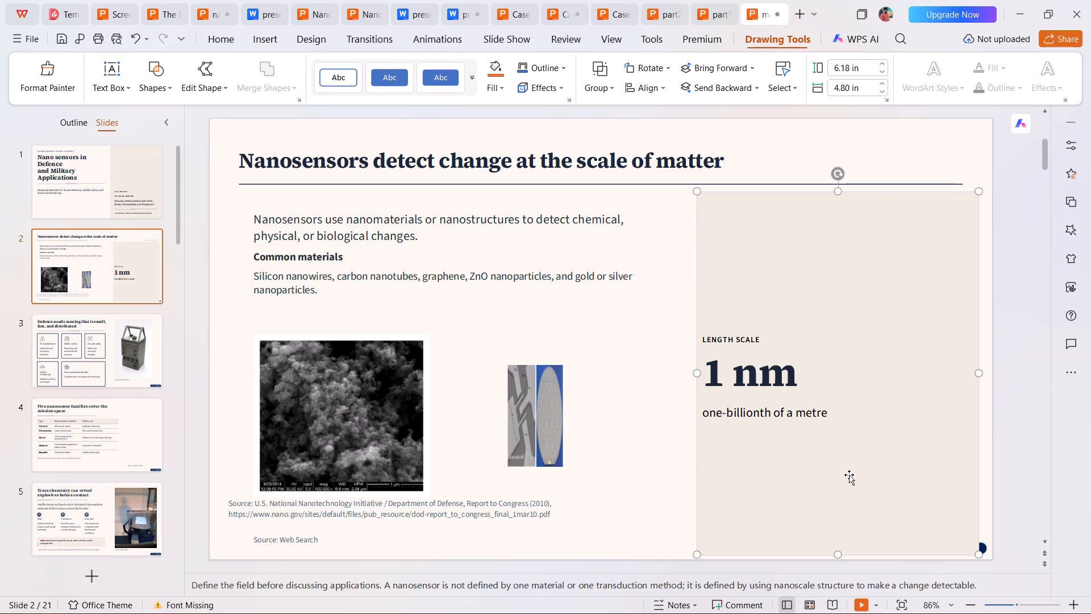
key("Delete")
left_click(852, 437)
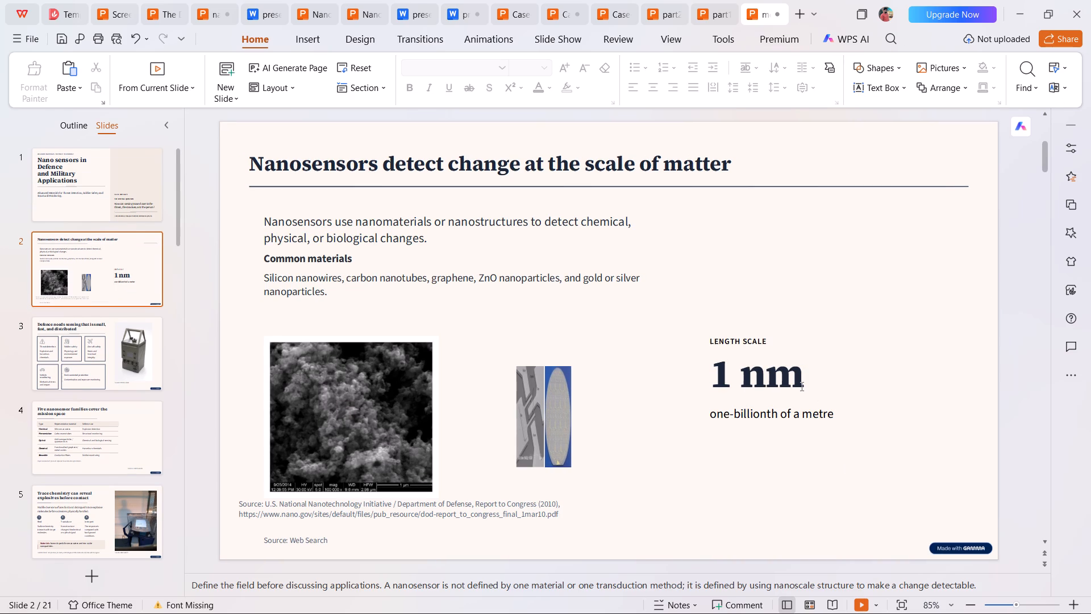
left_click(783, 388)
left_click(728, 333)
Move the square black-and-white micrograph on slide 2 up slightly, clear of the source caption beneath it.
left_click(389, 388)
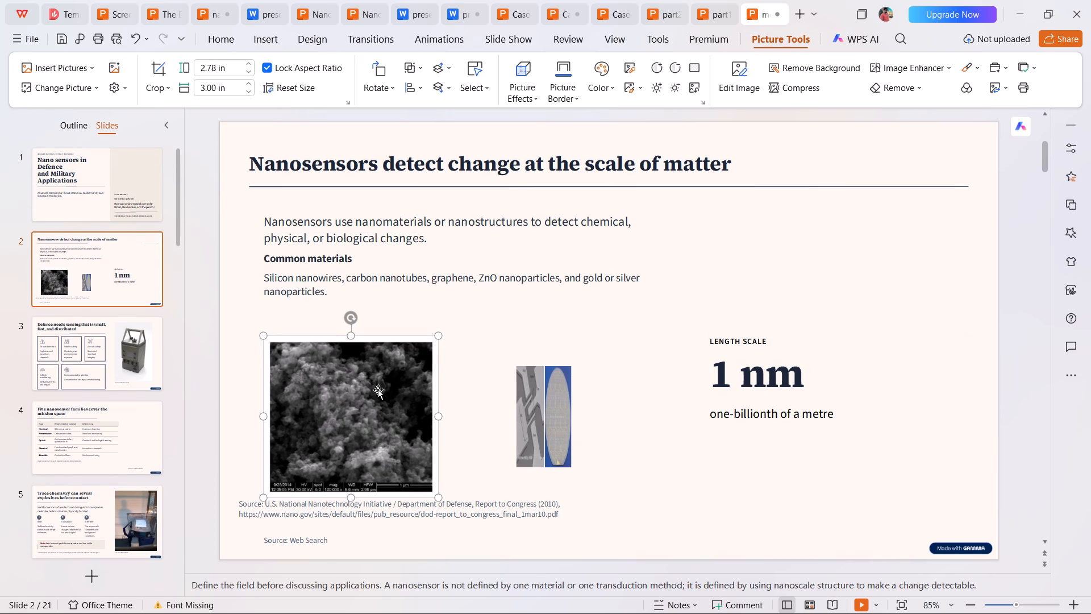
left_click_drag(373, 391, 372, 374)
left_click(273, 223)
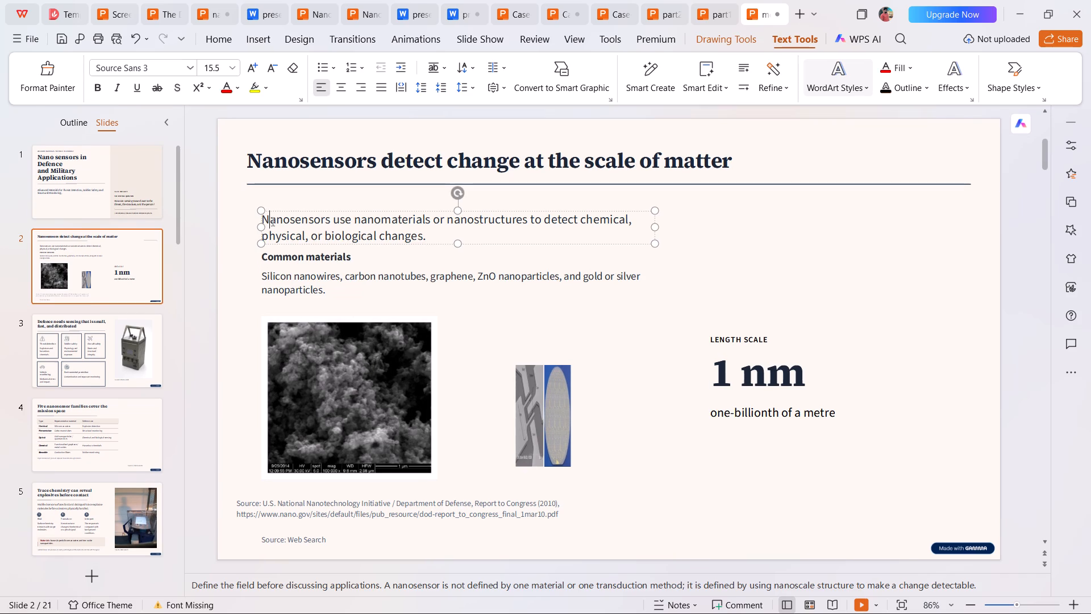
left_click(705, 487)
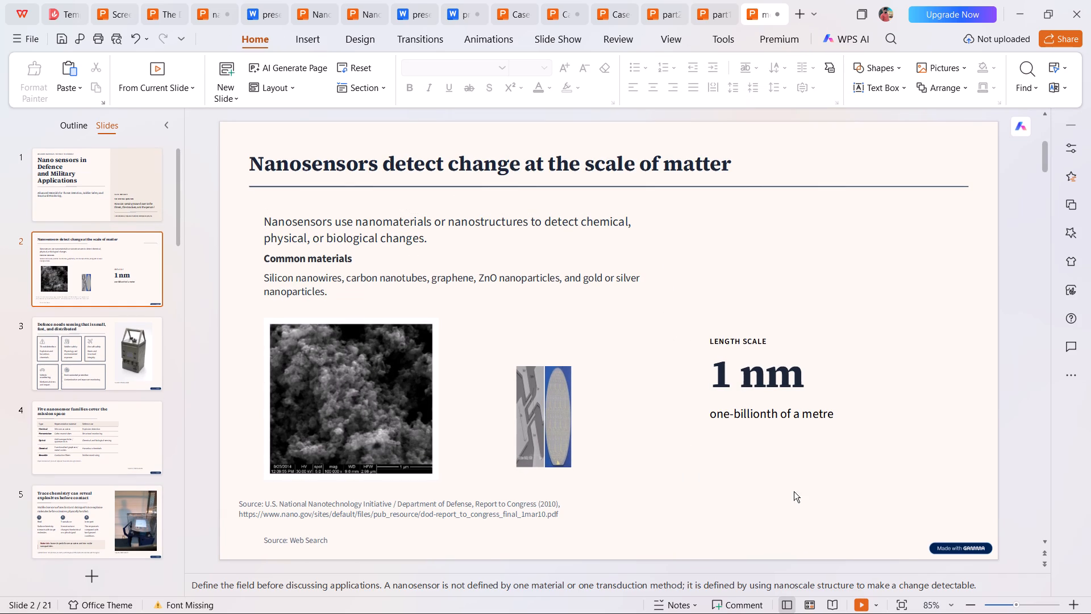
Take a screenshot of a small blank patch of slide 2's background and paste it onto the slide.
key("Print")
left_click_drag(757, 480, 855, 516)
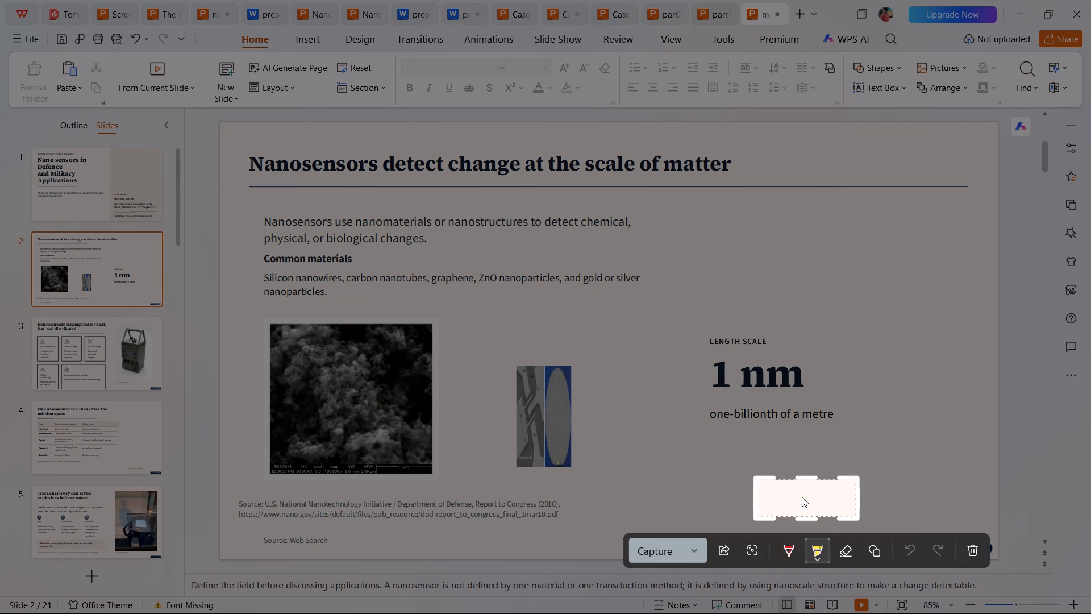
left_click(653, 547)
key("ctrl+v")
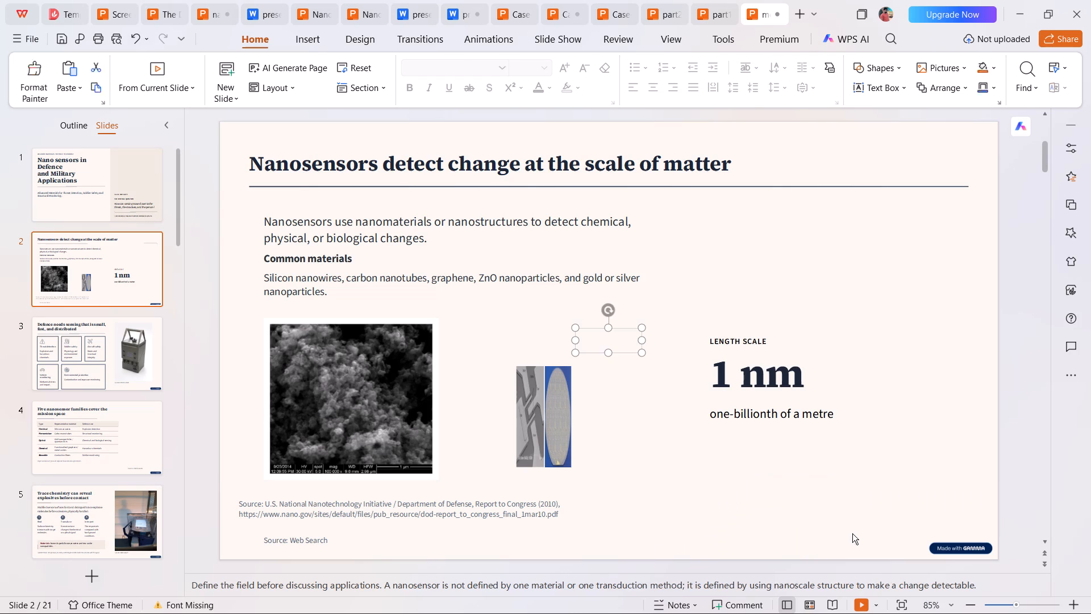
Place the pasted blank patch over the "Made with GAMMA" badge on slide 2 and widen it to 1.35 in.
left_click_drag(597, 338, 947, 534)
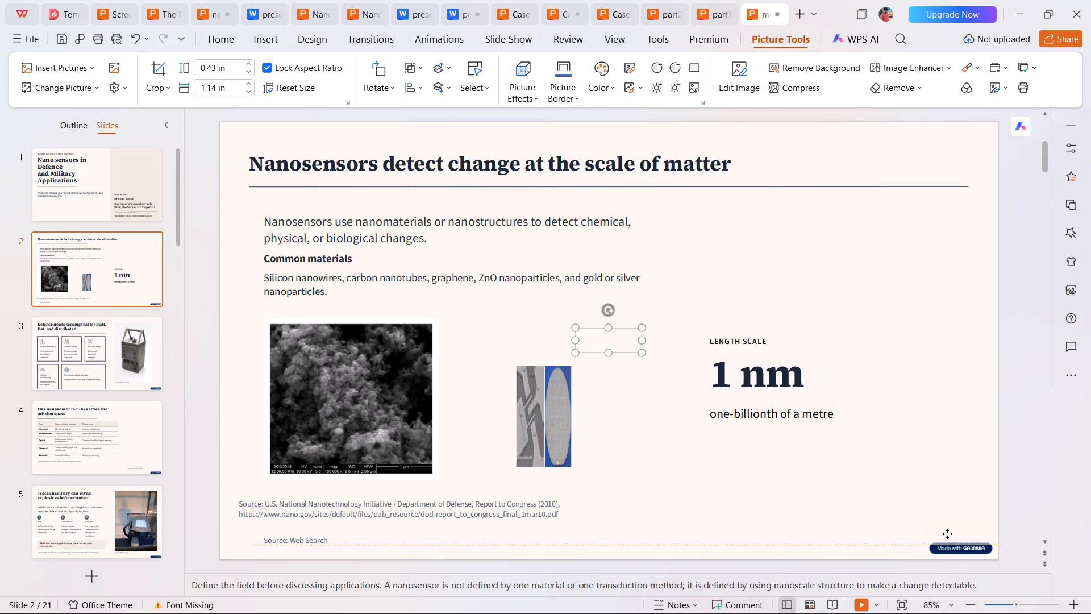
left_click_drag(947, 534, 952, 545)
left_click_drag(917, 546, 905, 546)
left_click(931, 546)
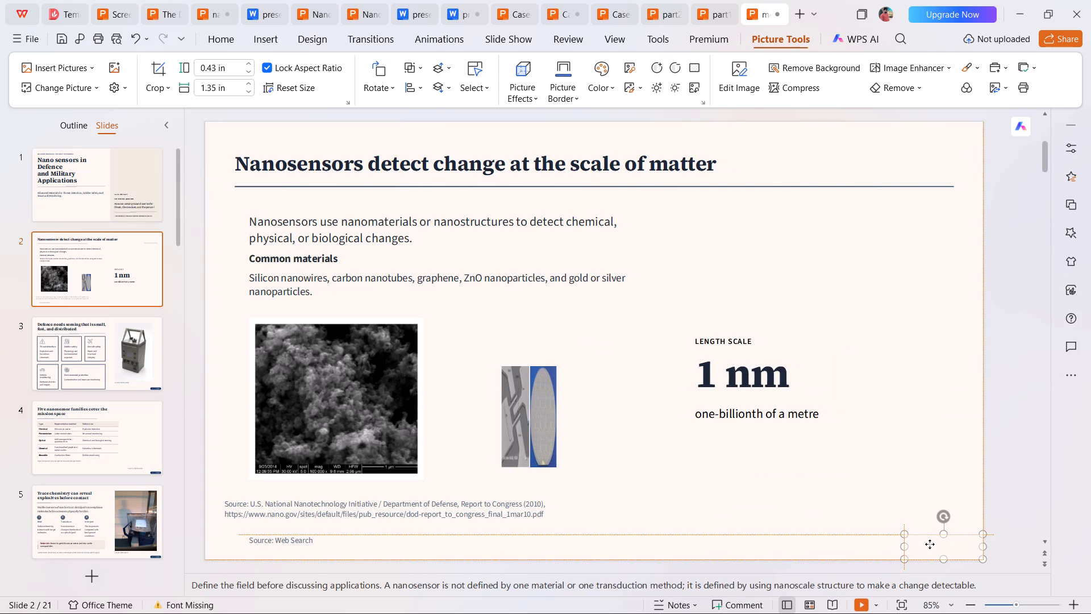
Paste the blank background patch onto slide 3 and place it over the "Made with GAMMA" badge.
left_click(860, 466)
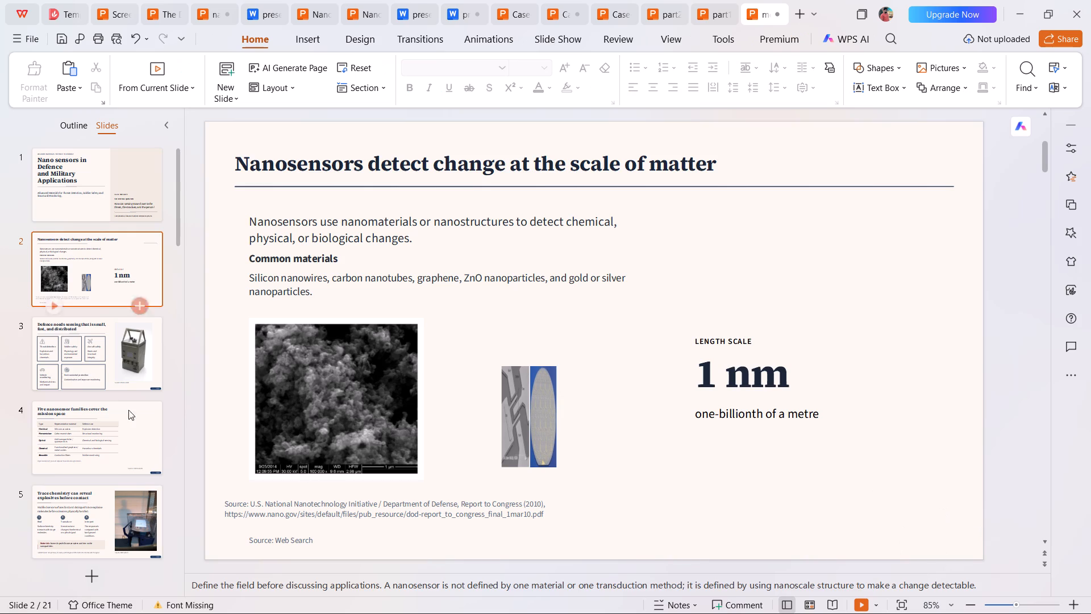
left_click(130, 362)
key("ctrl+v")
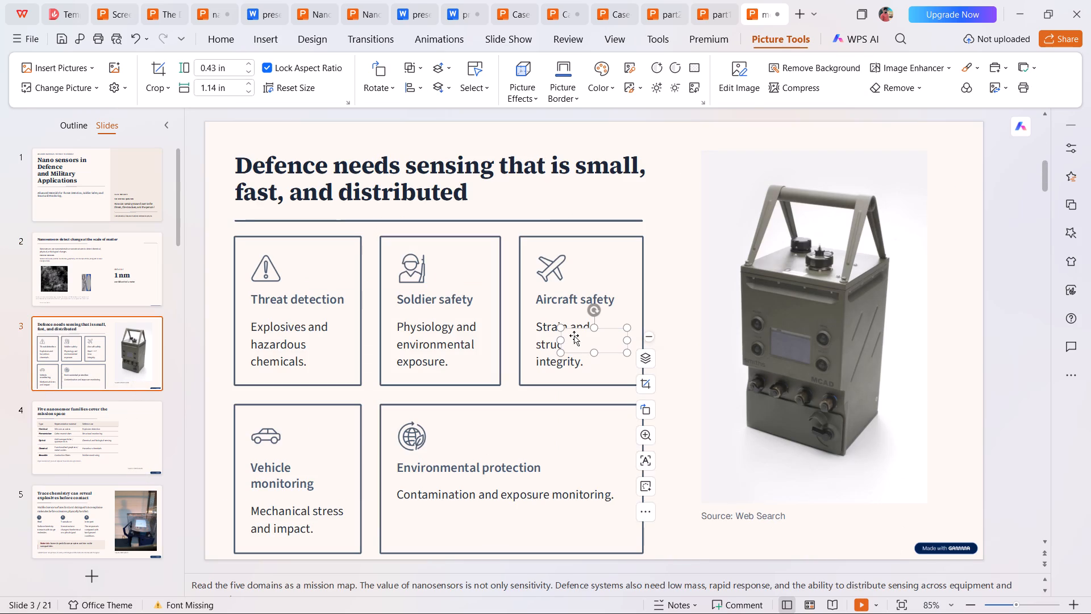
left_click_drag(587, 338, 938, 542)
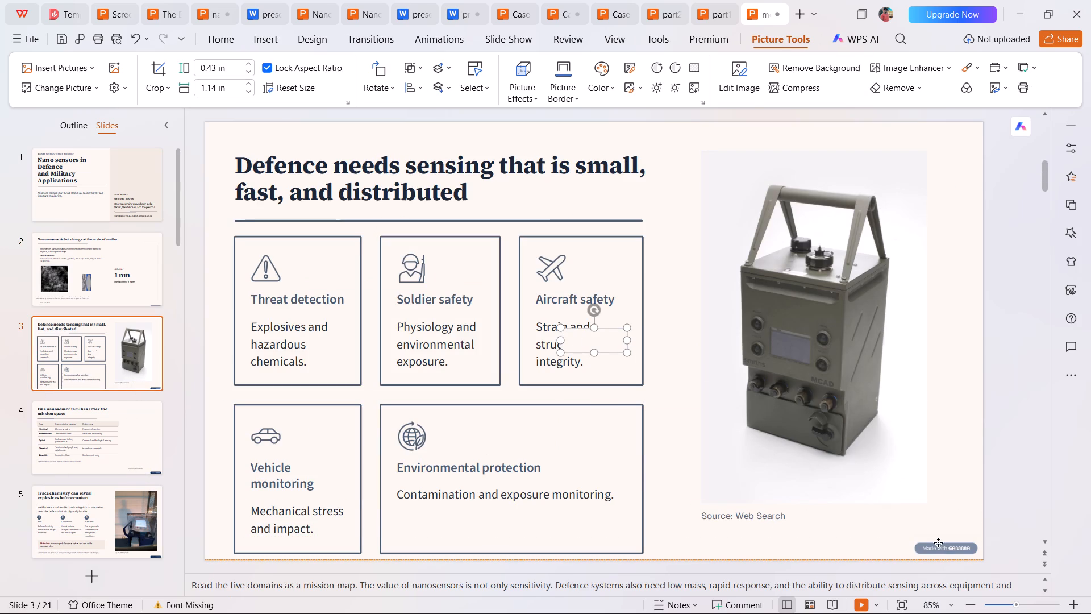
left_click_drag(938, 542, 938, 542)
left_click(794, 547)
Paste the blank patch onto slide 4, place it over the "Made with GAMMA" badge and widen it to 1.26 in.
scroll(846, 527, "down", 1)
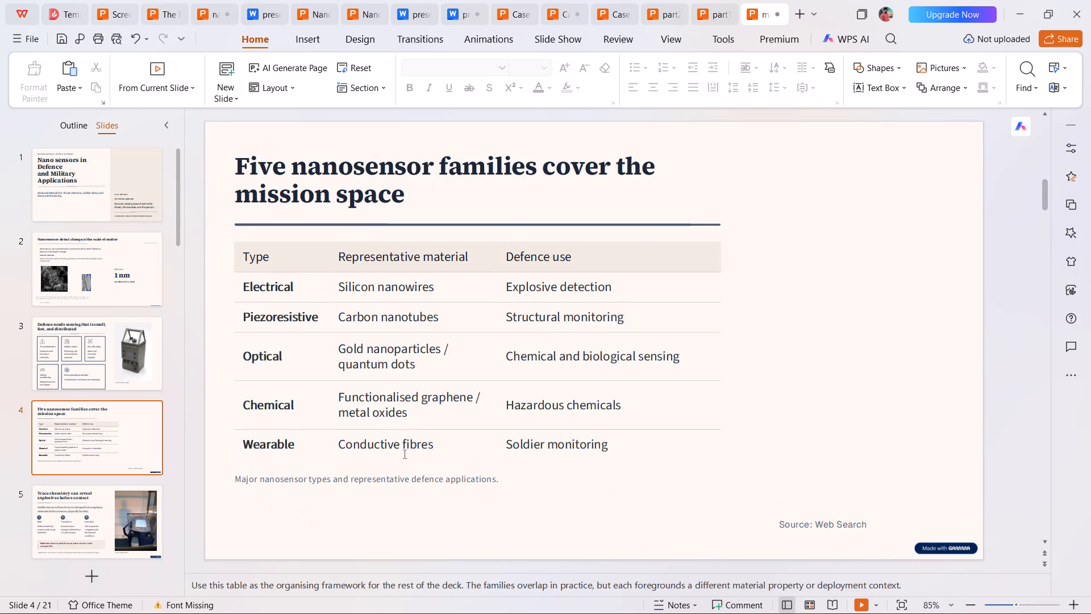
key("ctrl+v")
left_click_drag(584, 343, 886, 497)
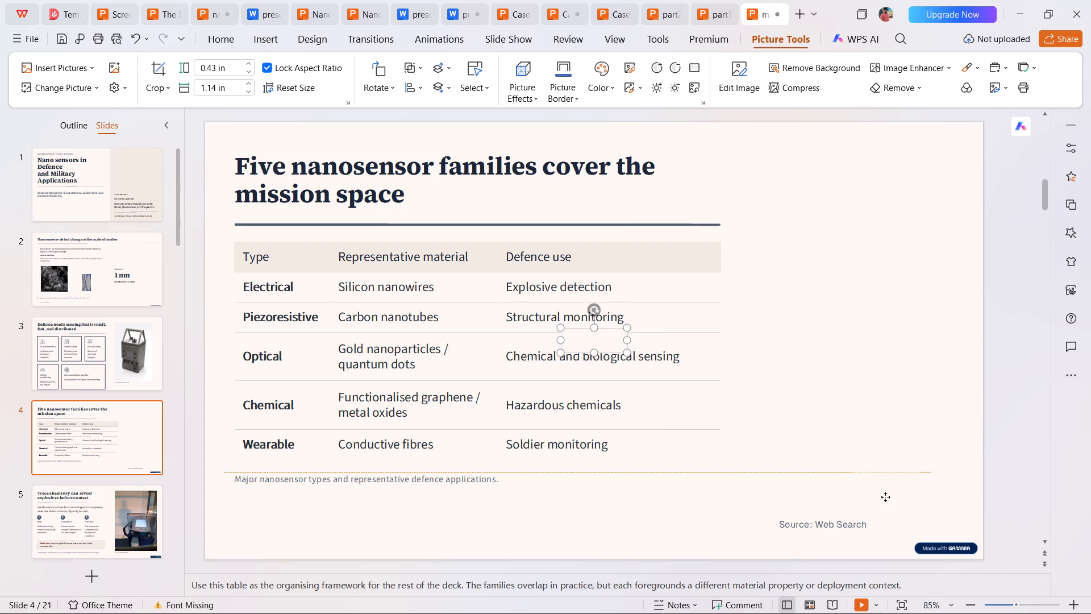
left_click_drag(886, 497, 931, 543)
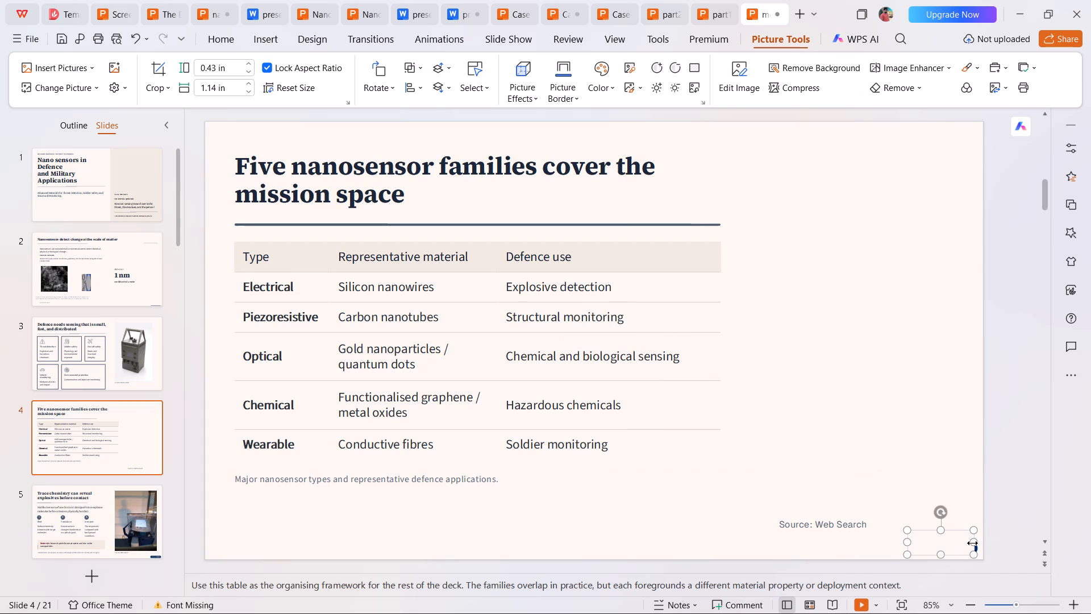
left_click_drag(976, 543, 982, 543)
left_click(888, 467)
left_click(795, 390)
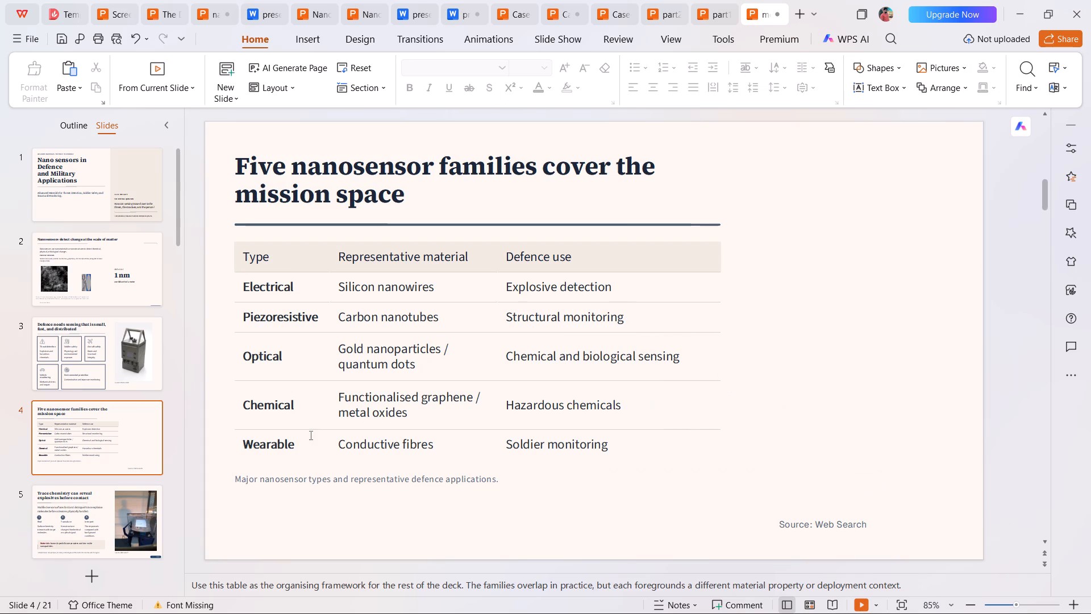
Paste the blank patch onto slide 5 and place it over the "Made with GAMMA" badge.
left_click(100, 497)
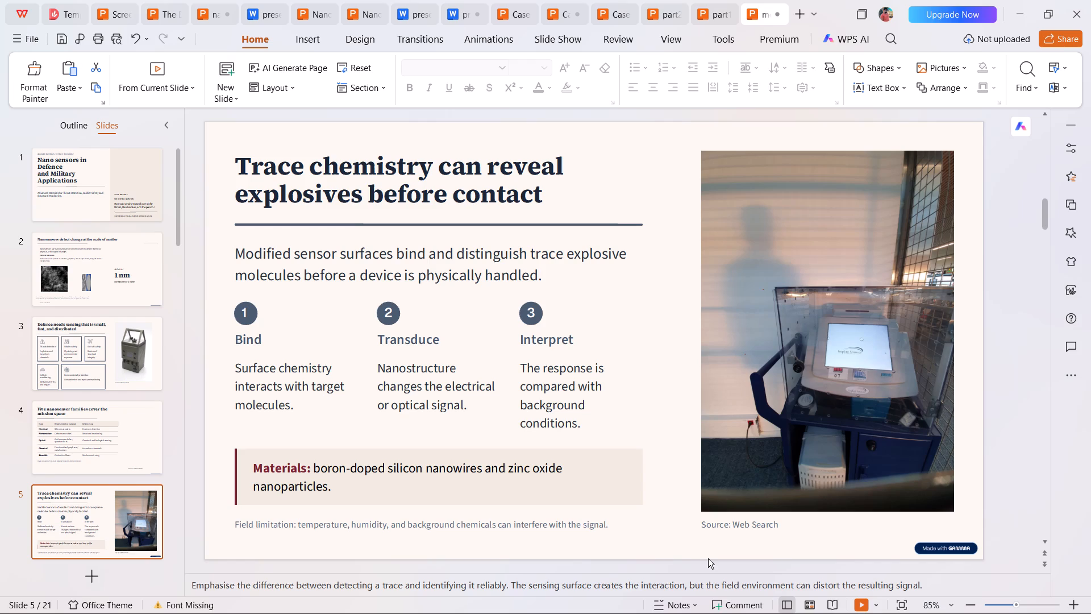
key("ctrl+v")
left_click_drag(586, 342, 887, 513)
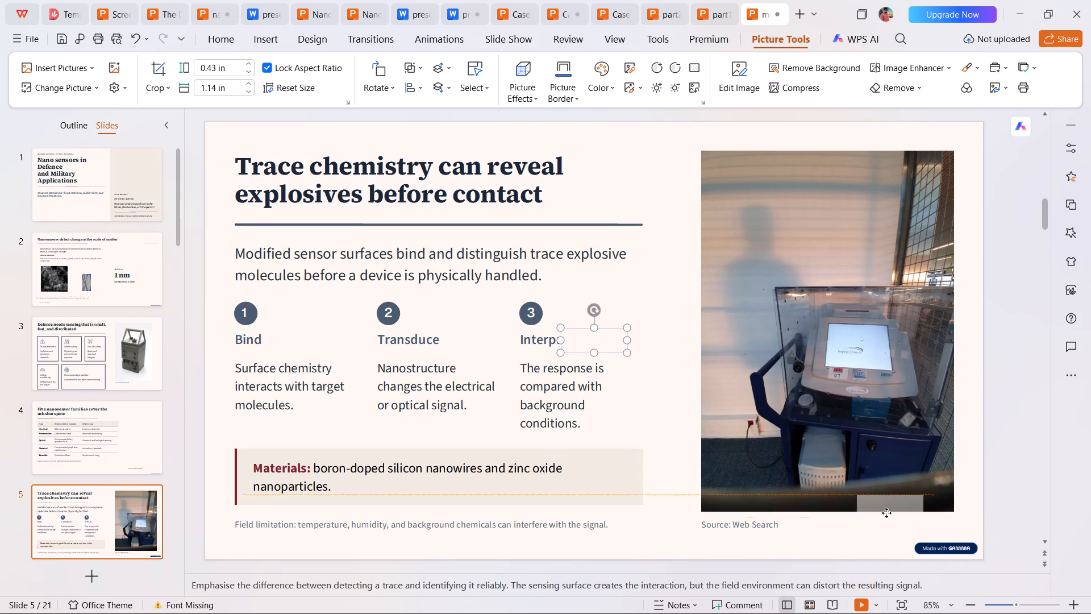
left_click_drag(887, 513, 936, 543)
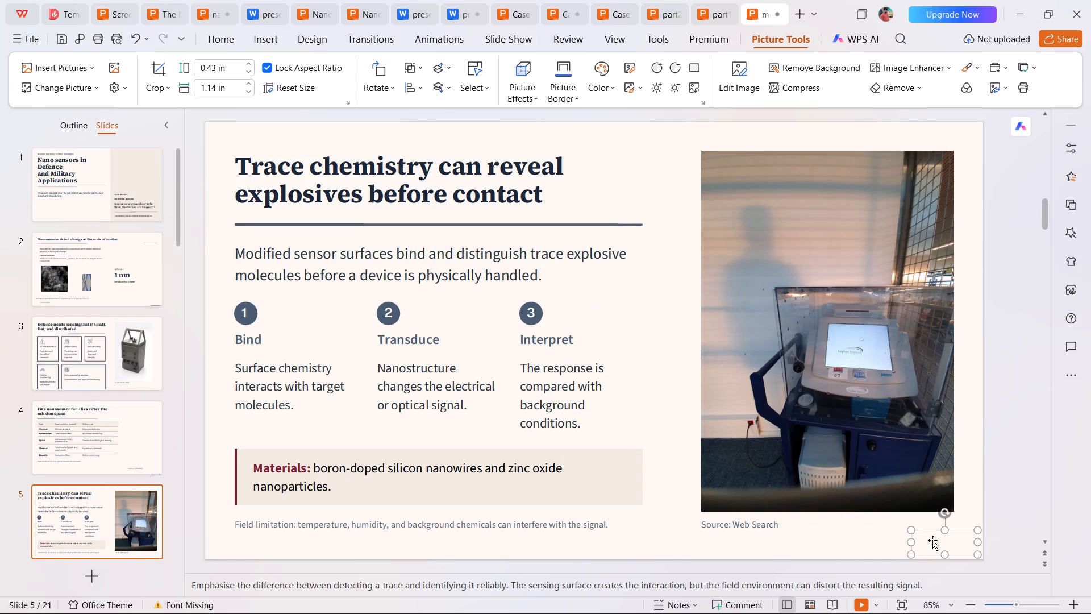
left_click(823, 555)
Paste the blank patch onto slide 6 and place it over the "Made with GAMMA" badge.
scroll(167, 528, "down", 1)
left_click(113, 518)
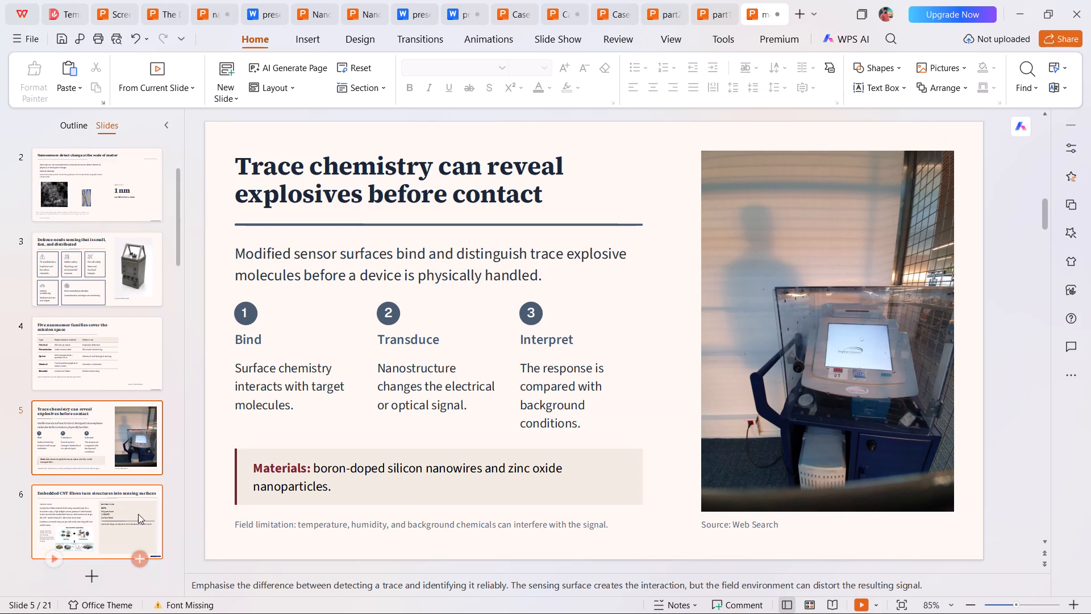
key("ctrl+v")
left_click_drag(592, 342, 919, 523)
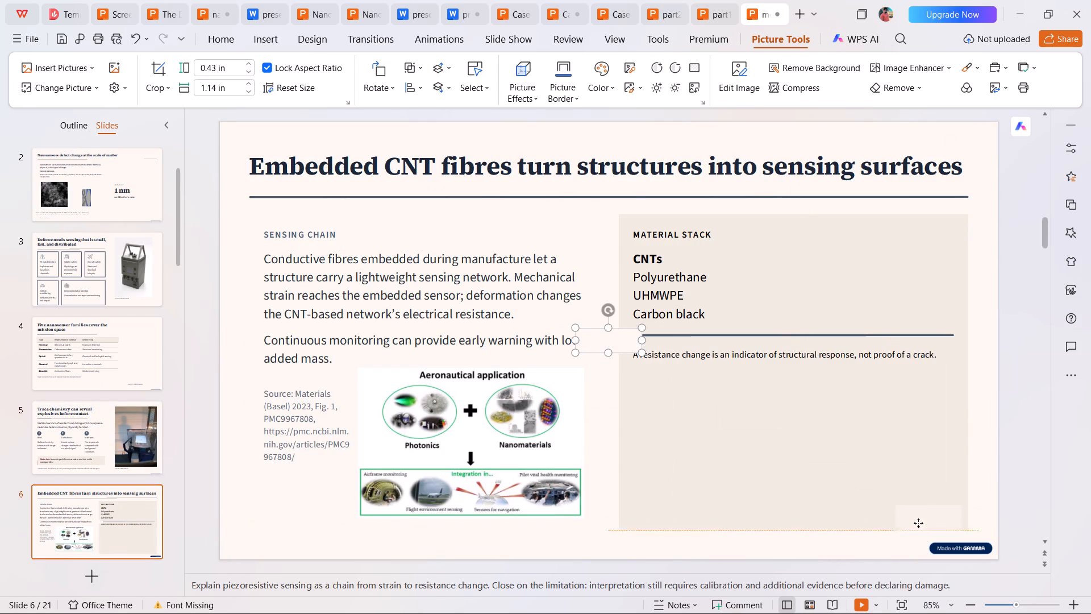
left_click_drag(919, 523, 942, 542)
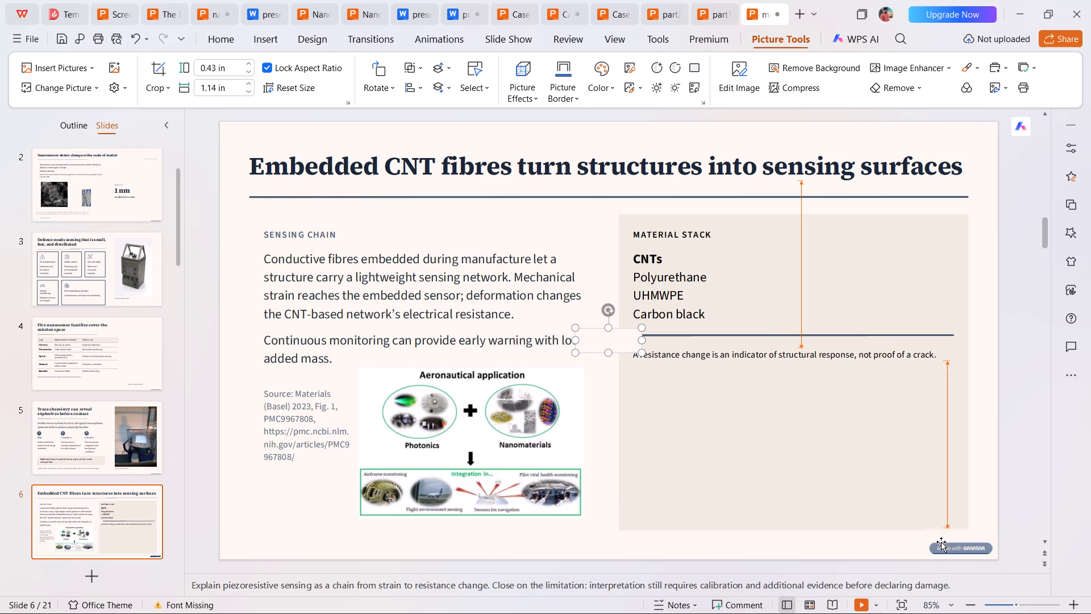
left_click(821, 549)
left_click(951, 536)
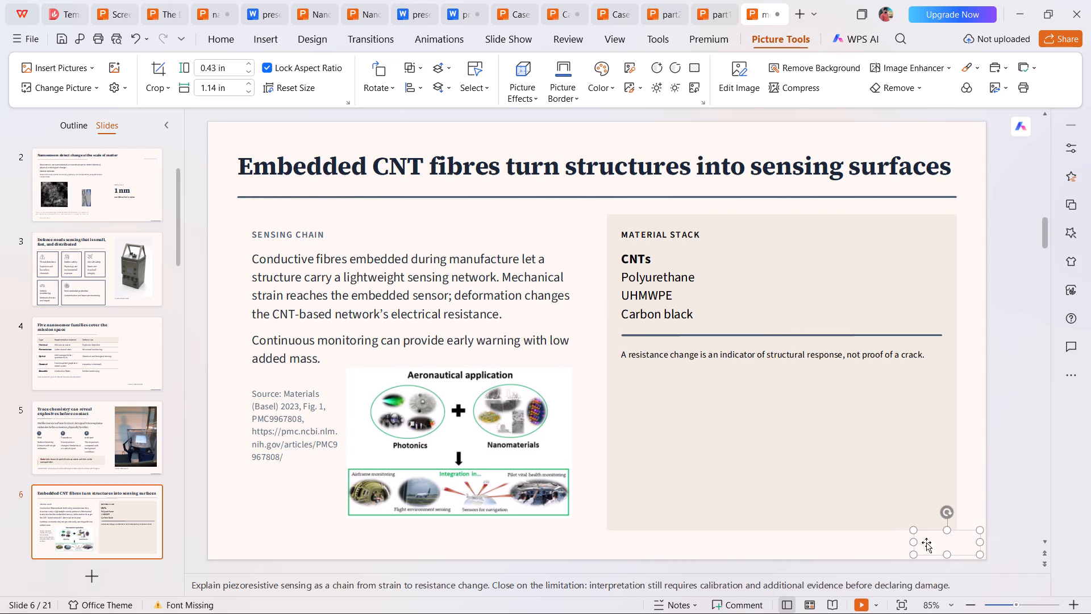
left_click(839, 546)
Paste the blank patch onto slide 7 and place it over the "Made with GAMMA" badge.
scroll(115, 494, "down", 2)
left_click(136, 454)
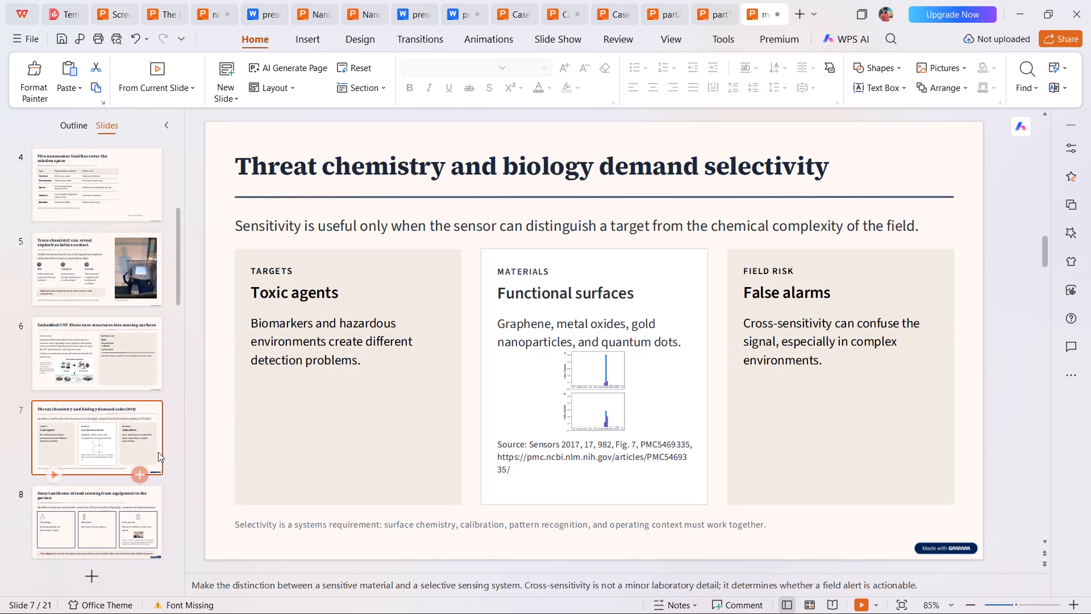
key("ctrl+v")
left_click_drag(590, 340, 955, 541)
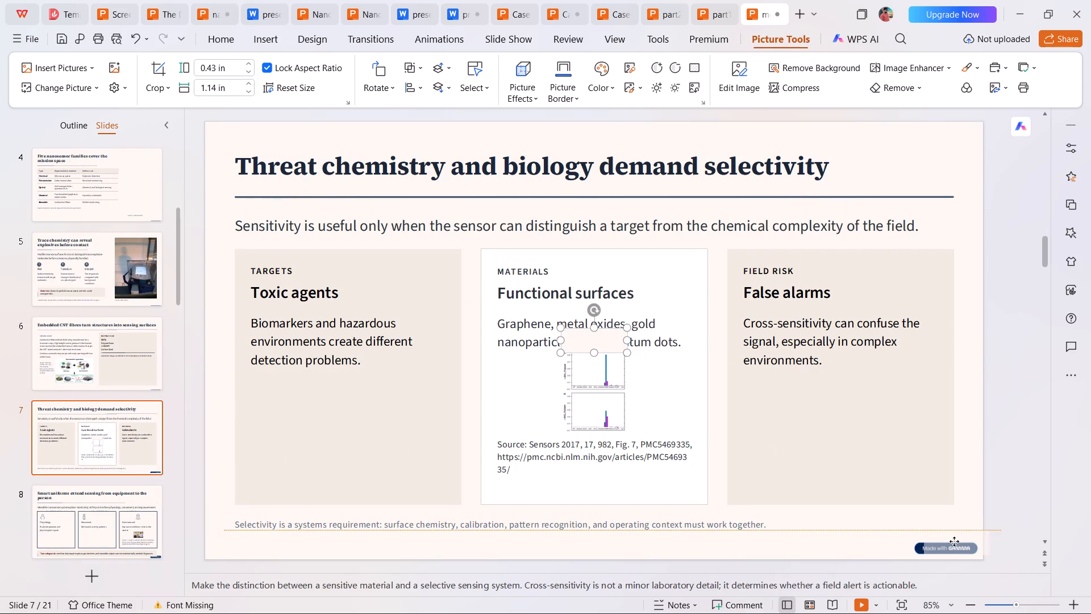
left_click_drag(955, 541, 942, 544)
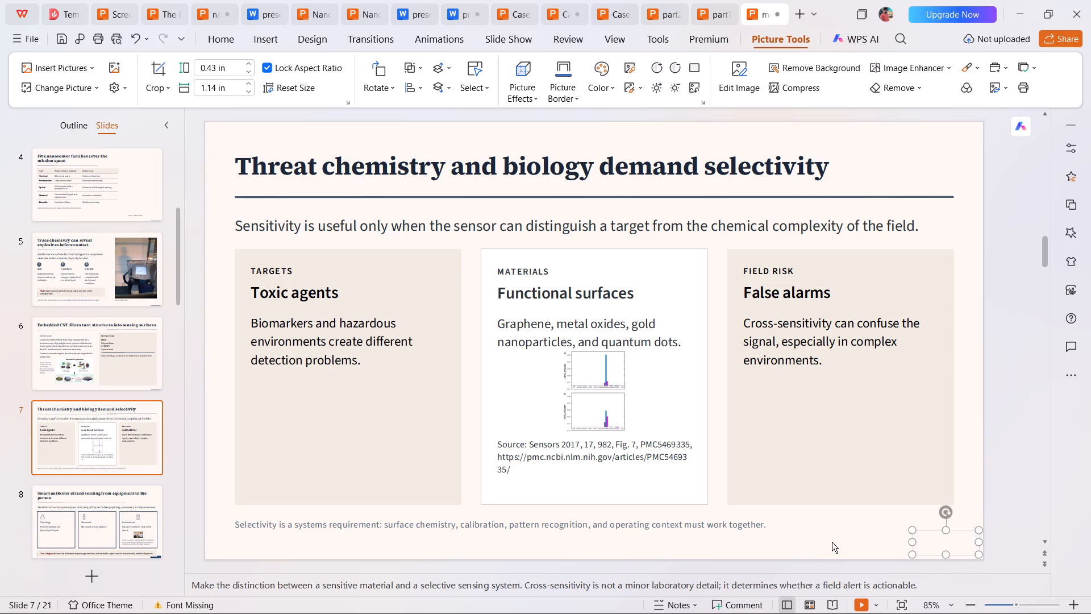
left_click(830, 542)
Stretch the chart picture in slide 7's "Functional surfaces" panel downward to a height of 2.04 in.
left_click(613, 390)
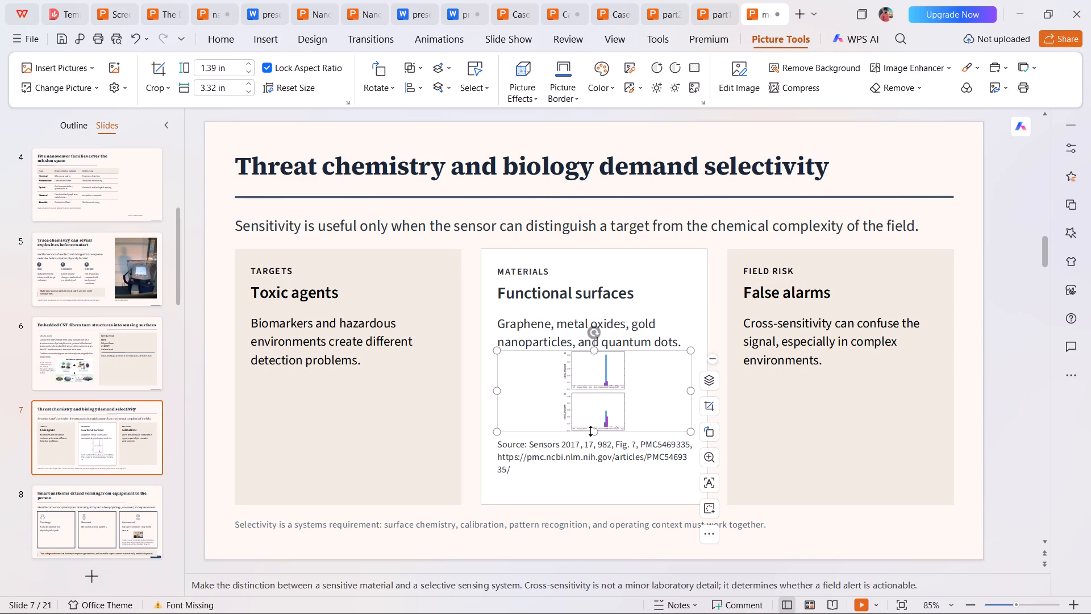
left_click_drag(594, 433, 601, 470)
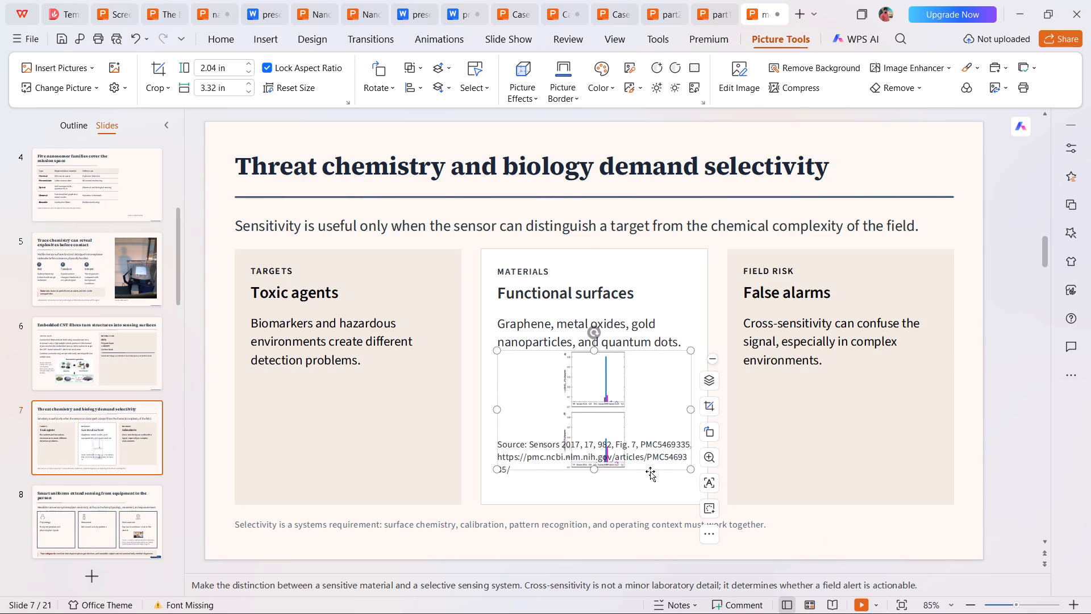
Delete the source caption text overlapping the chart picture in slide 7's "Functional surfaces" panel.
left_click(654, 450)
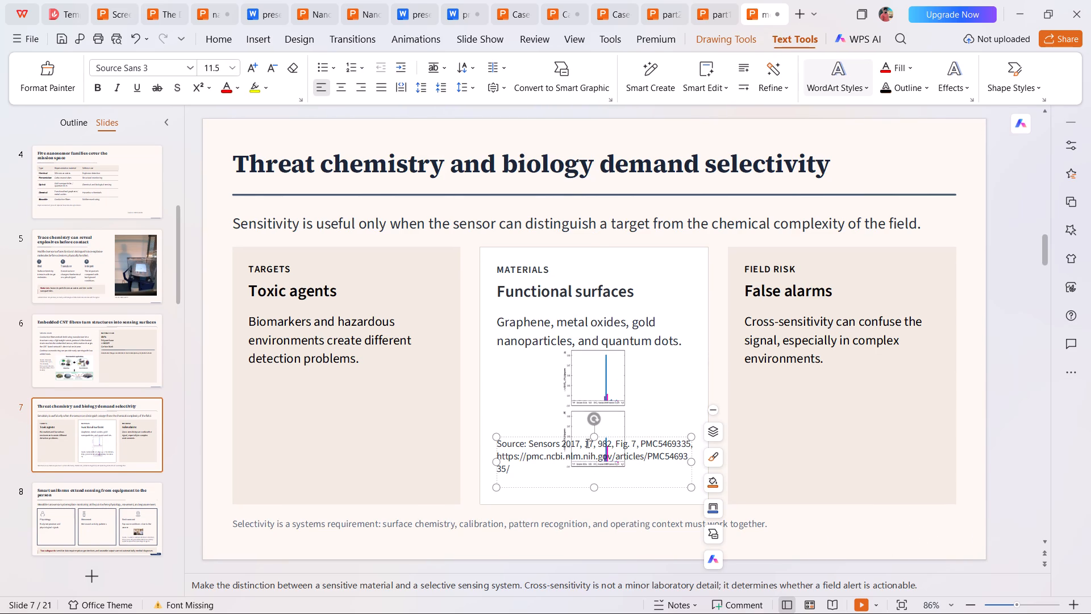
left_click(593, 475)
left_click(515, 448)
double_click(547, 461)
key("ctrl+a")
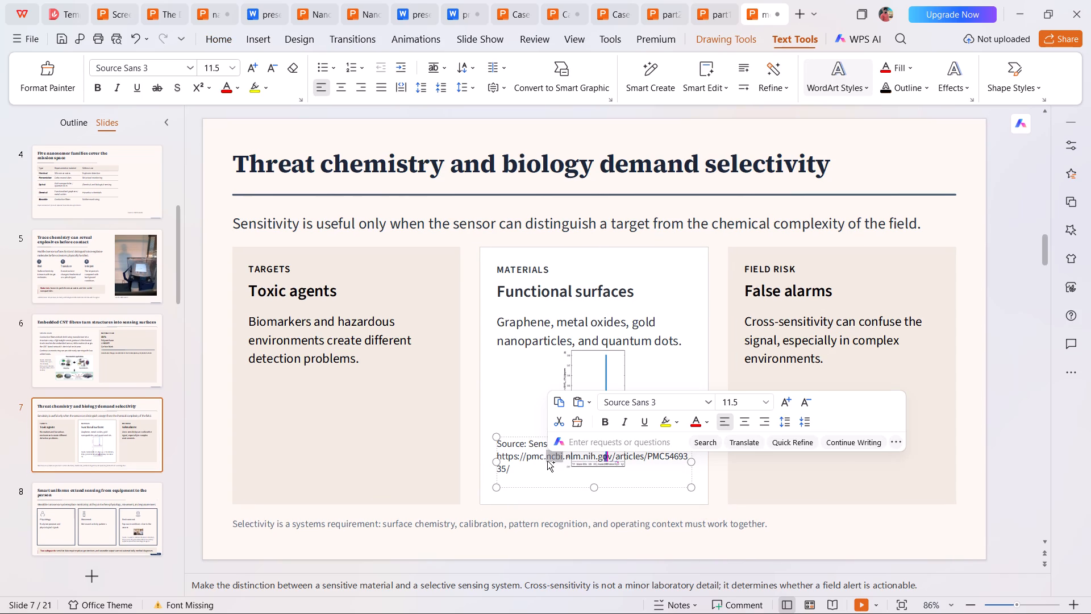
key("Delete")
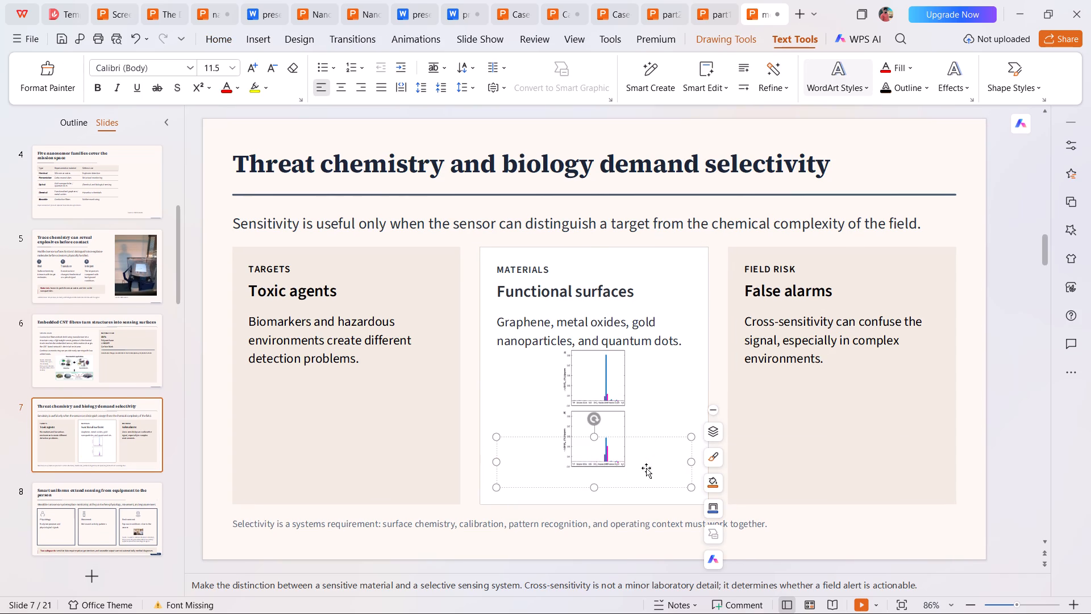
left_click(639, 479)
left_click(622, 542)
Enlarge the chart picture on slide 7 to 2.86 in high and 4.65 in wide.
left_click(589, 422)
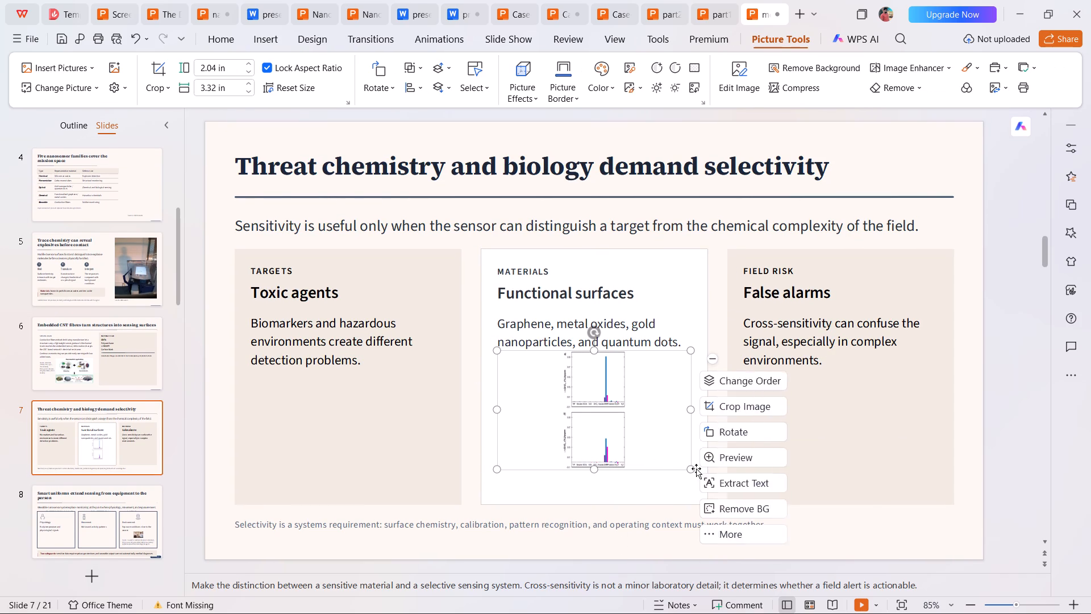
left_click_drag(690, 469, 710, 517)
left_click_drag(635, 466, 607, 464)
left_click(675, 554)
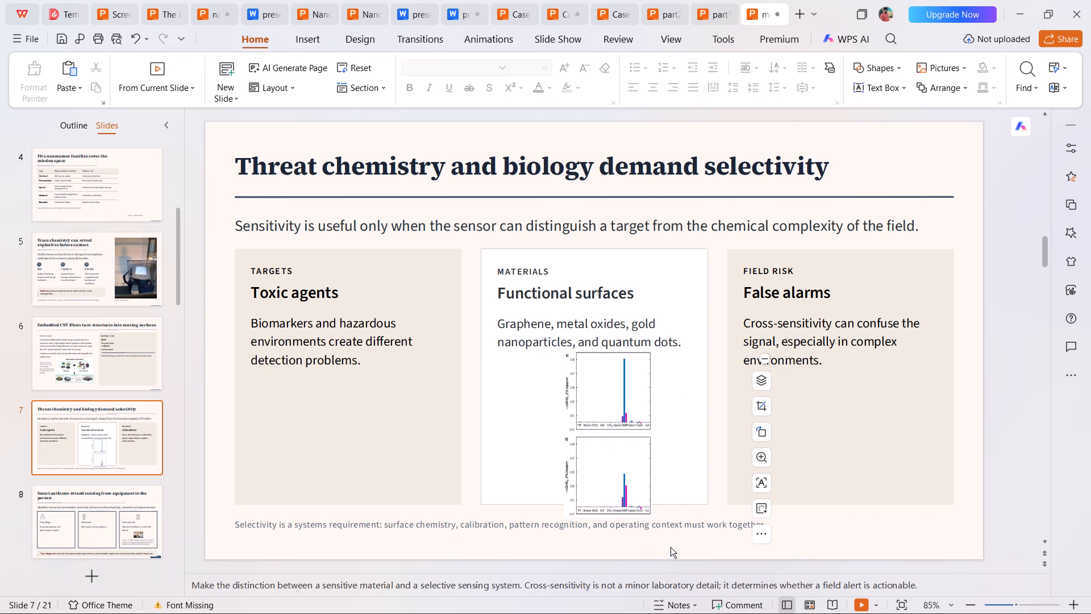
Move the chart picture on slide 7 onto the "False alarms" panel and bring it to the front.
left_click(642, 457)
left_click_drag(619, 447, 885, 445)
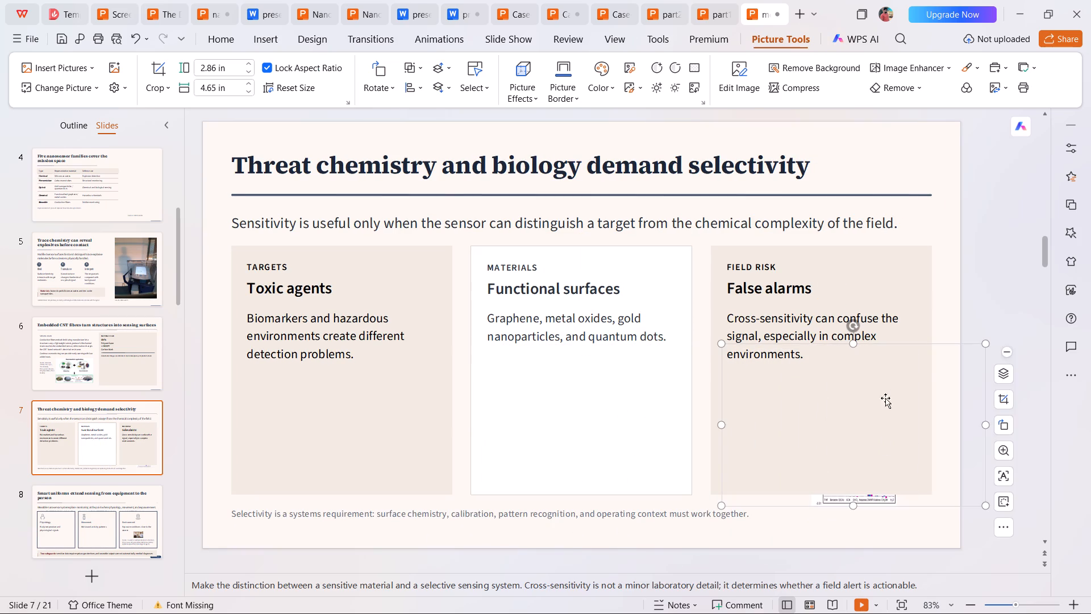
left_click(872, 404)
left_click(839, 439)
left_click(872, 500)
right_click(872, 500)
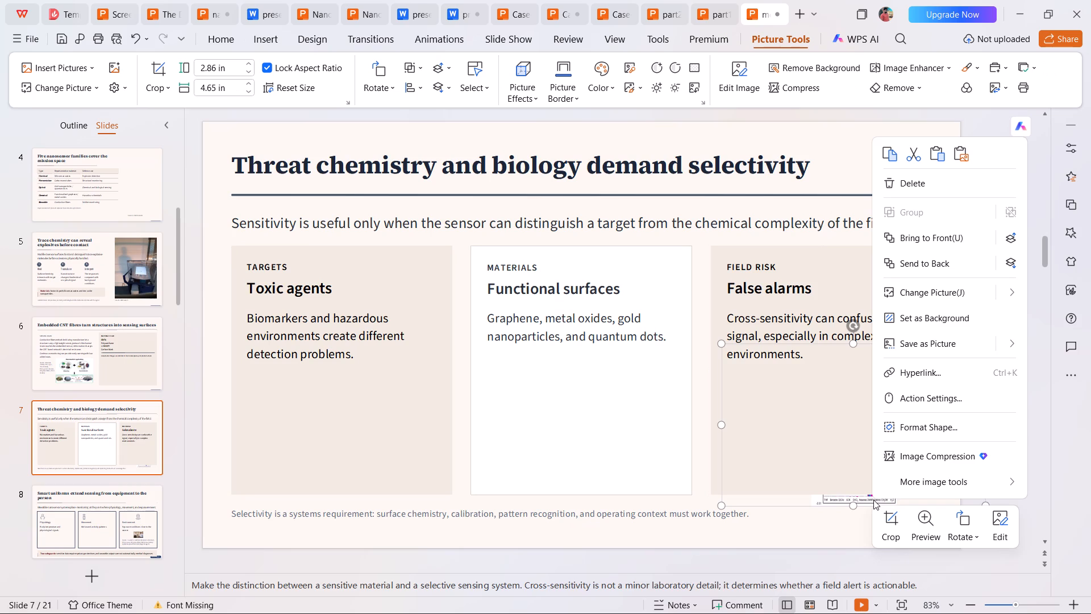
left_click(926, 243)
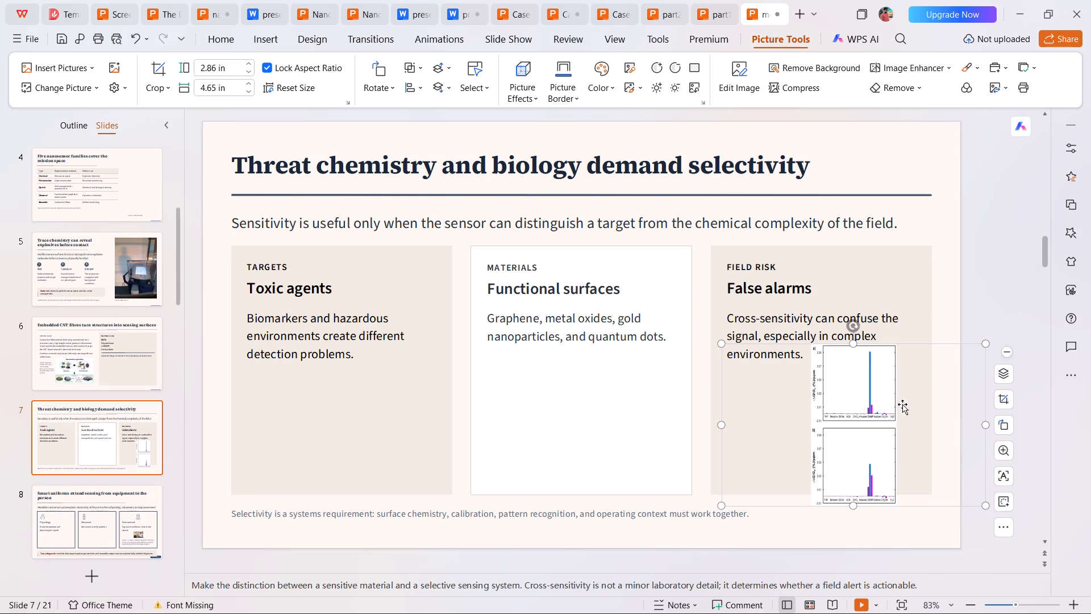
left_click(873, 418)
left_click(847, 433)
left_click(832, 530)
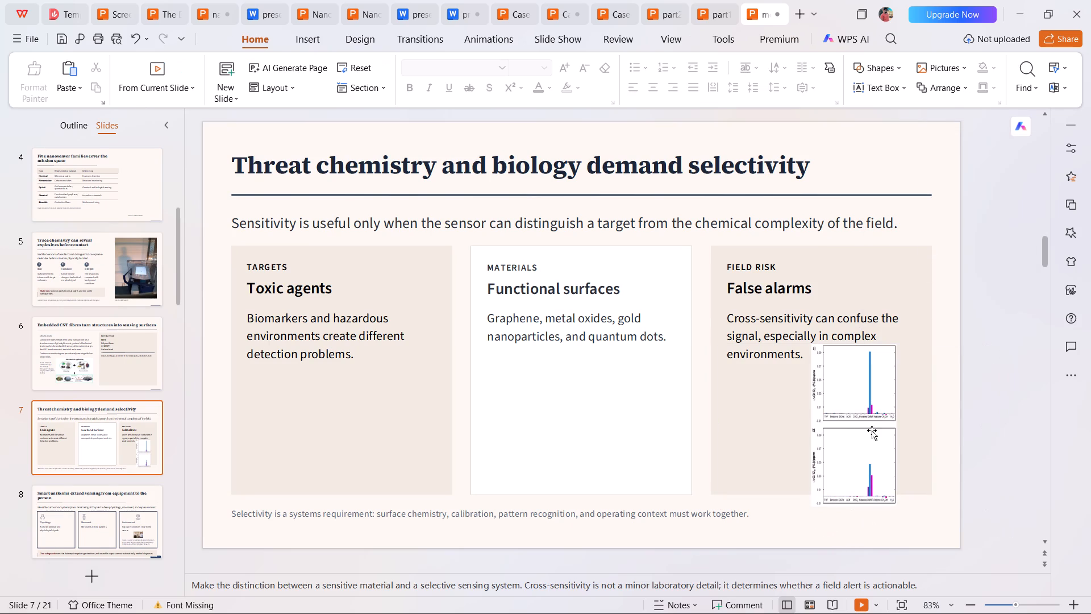
Narrow the white "Functional surfaces" panel on slide 7 slightly by pulling in its right edge.
left_click(777, 410)
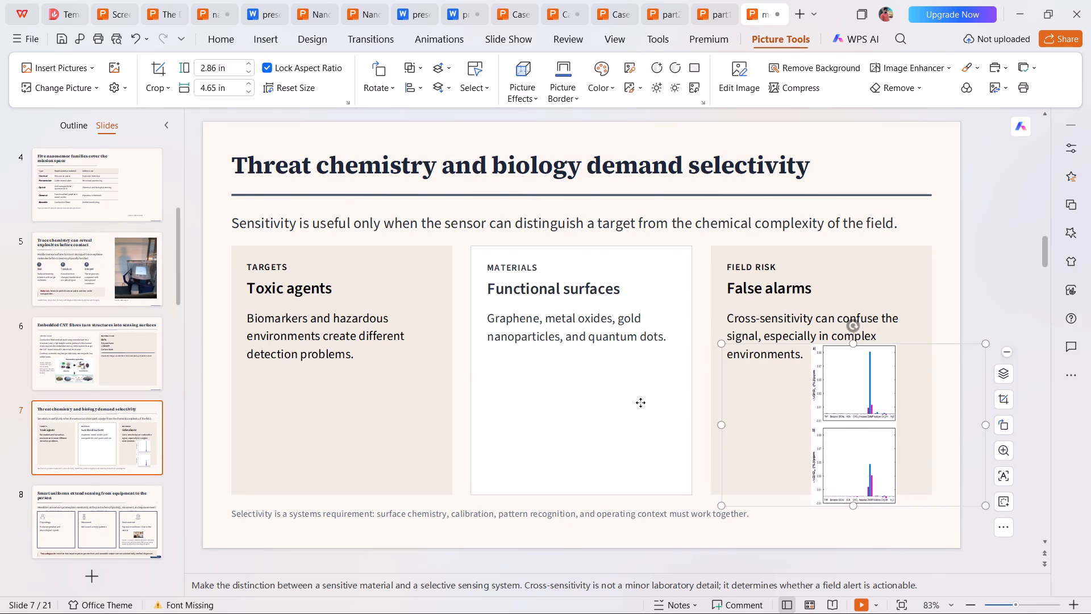
left_click(640, 403)
left_click_drag(691, 367, 677, 368)
left_click(719, 395)
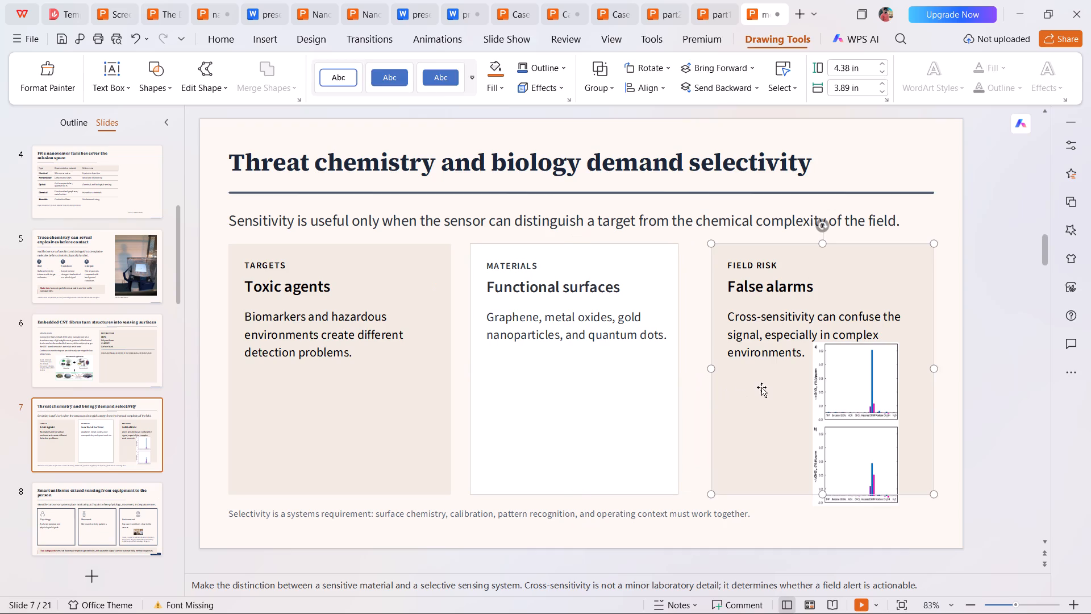
left_click(768, 385)
left_click(907, 280)
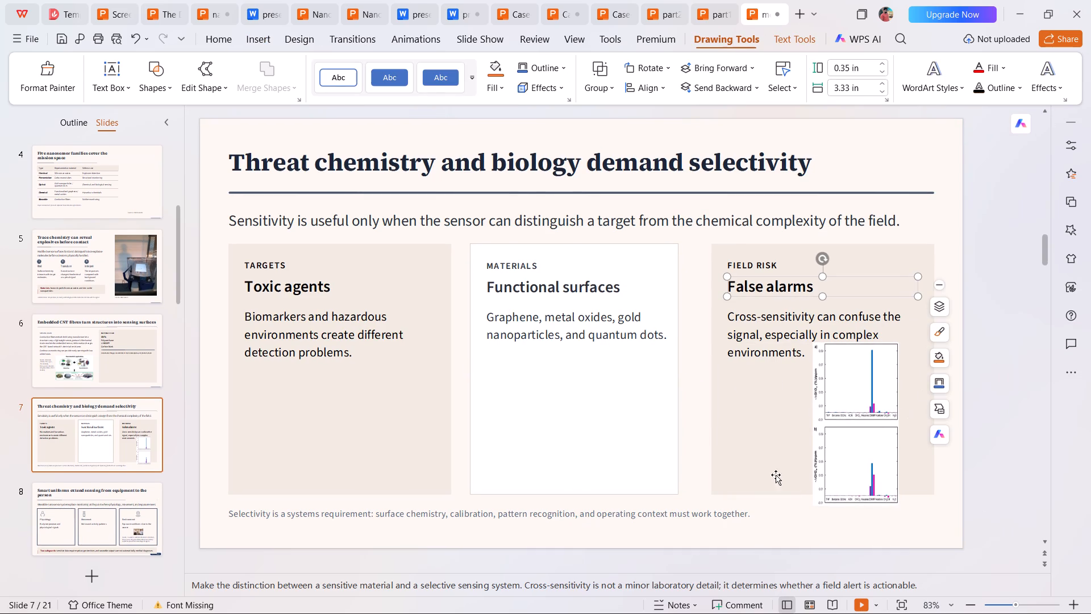
left_click(690, 457)
Look through slides 7 to 18 for layout problems and slides where the Gamma badge is still uncovered.
scroll(455, 525, "down", 2)
scroll(463, 502, "up", 1)
scroll(463, 502, "down", 2)
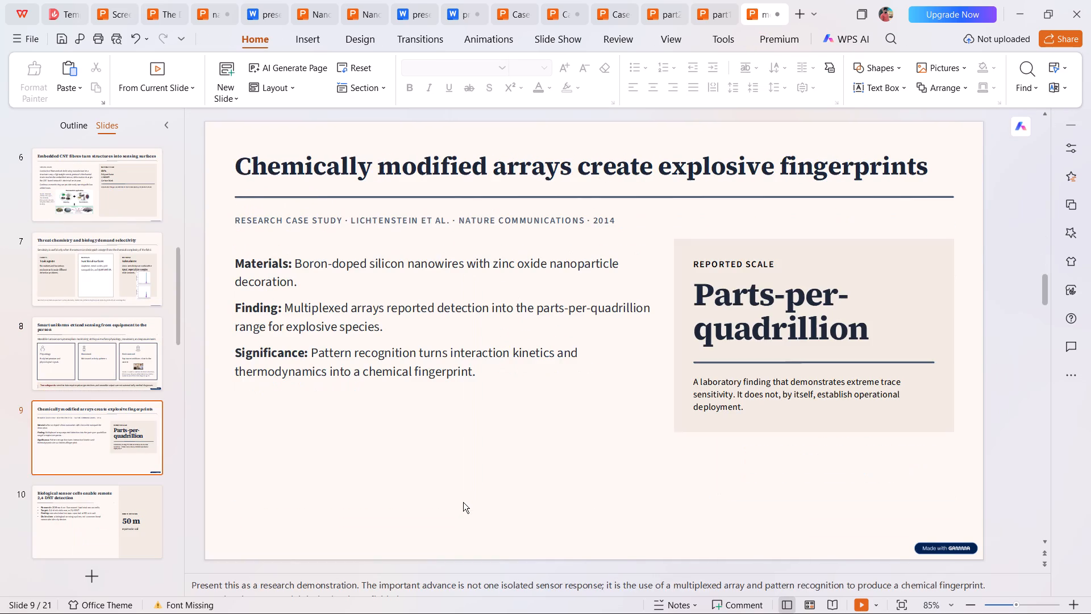
scroll(463, 502, "down", 5)
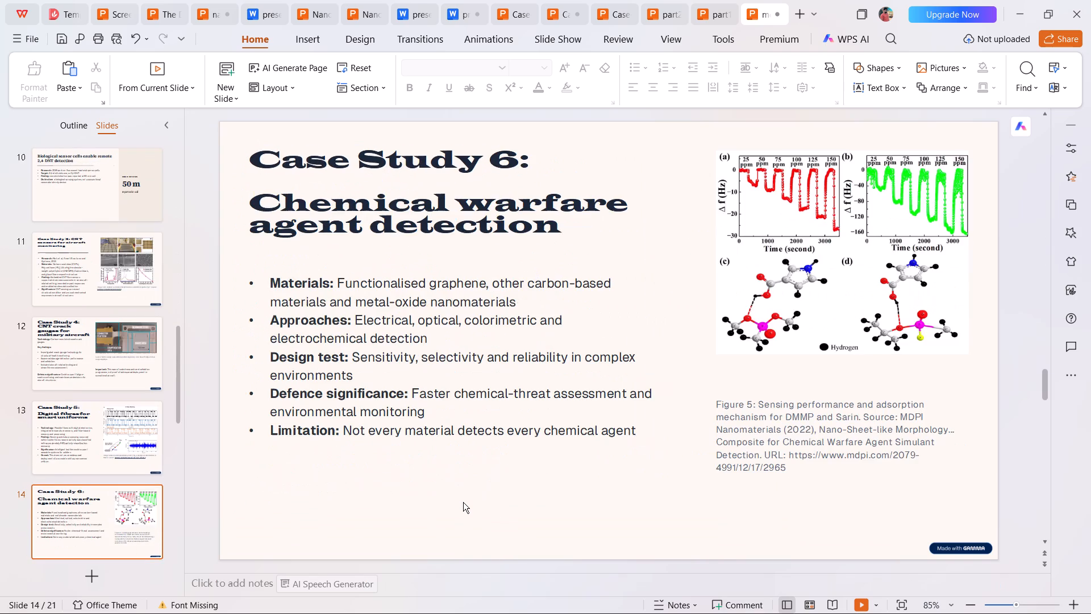
scroll(463, 502, "down", 2)
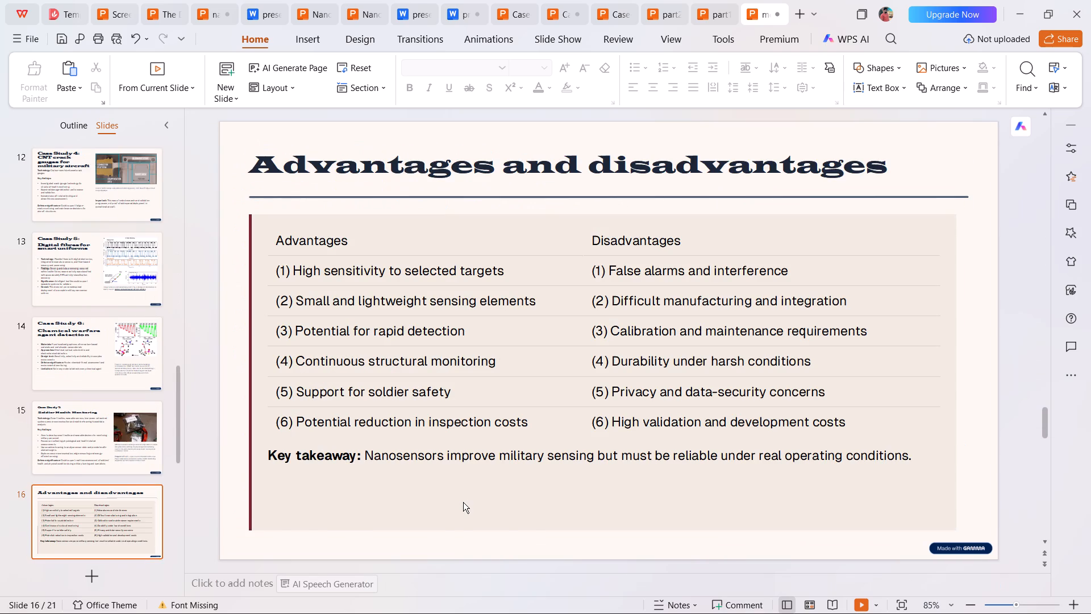
scroll(463, 502, "down", 1)
scroll(463, 502, "up", 1)
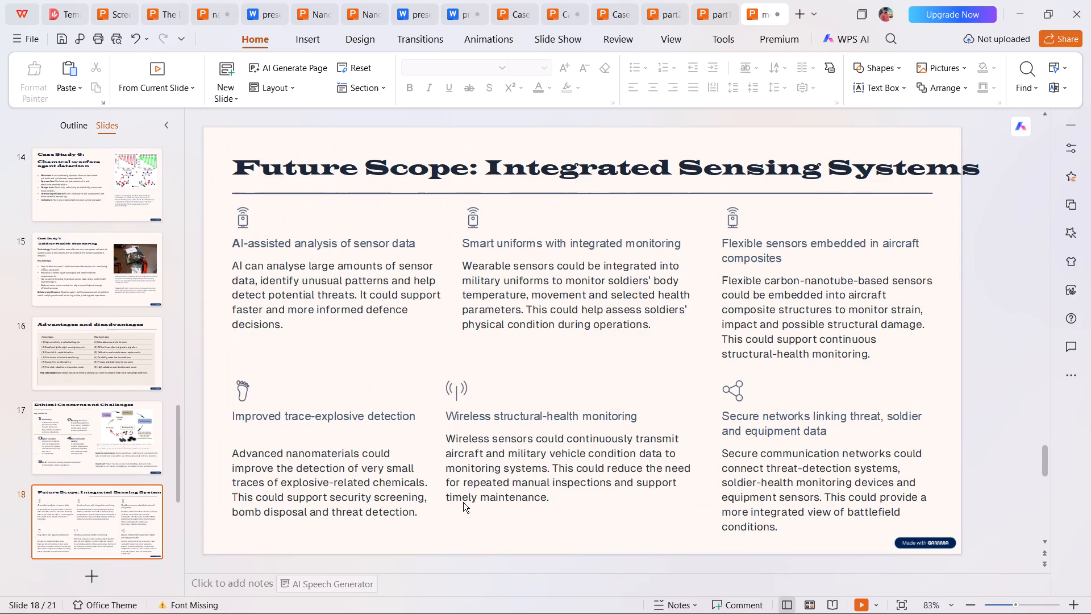
scroll(463, 502, "up", 4)
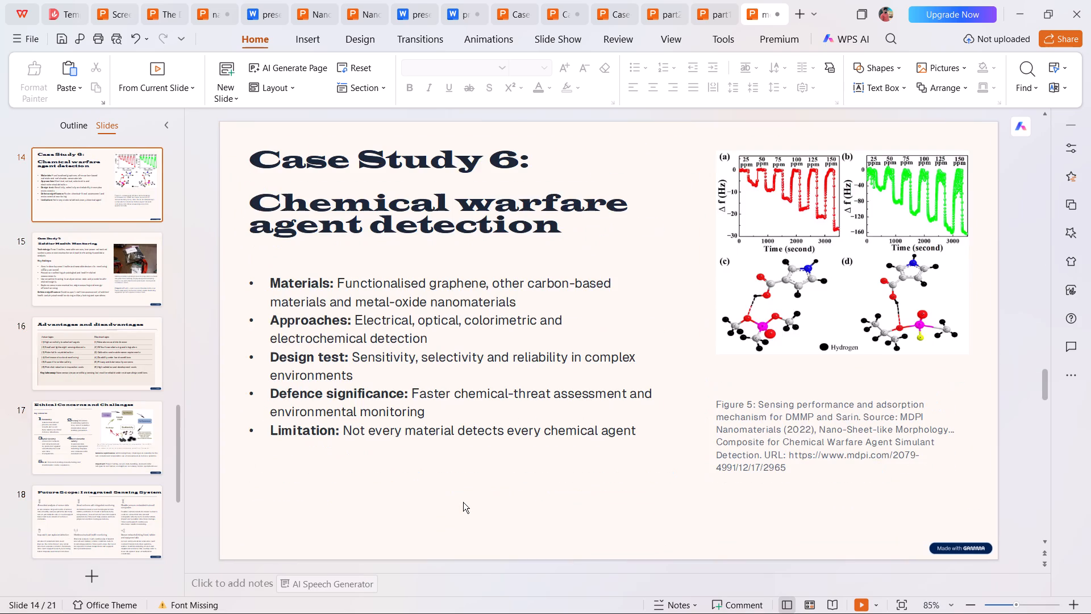
scroll(463, 502, "up", 4)
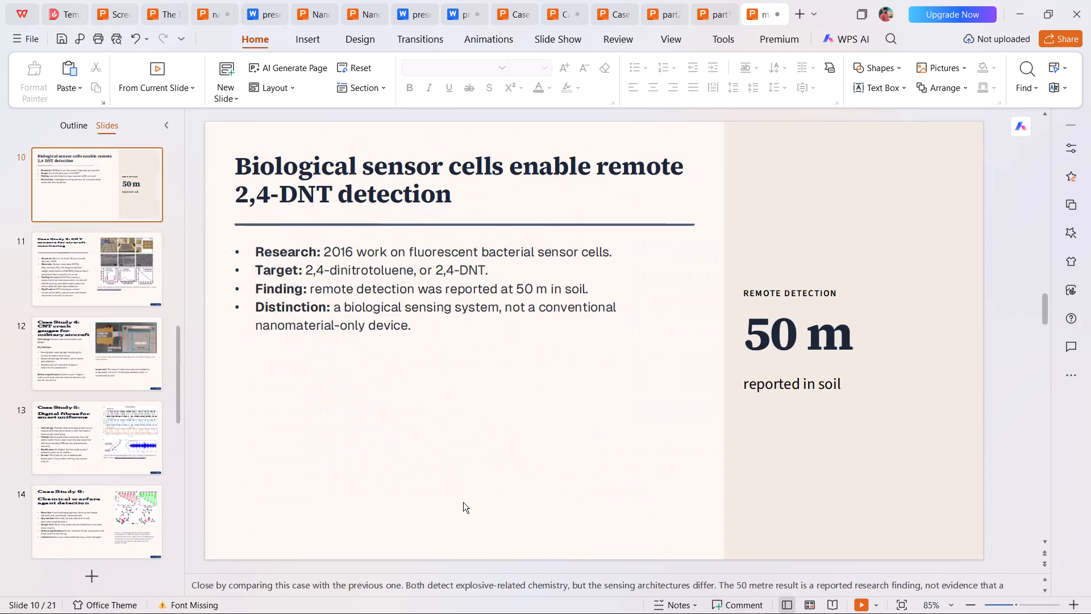
scroll(463, 502, "up", 1)
scroll(463, 502, "down", 2)
scroll(463, 502, "up", 1)
scroll(463, 502, "down", 1)
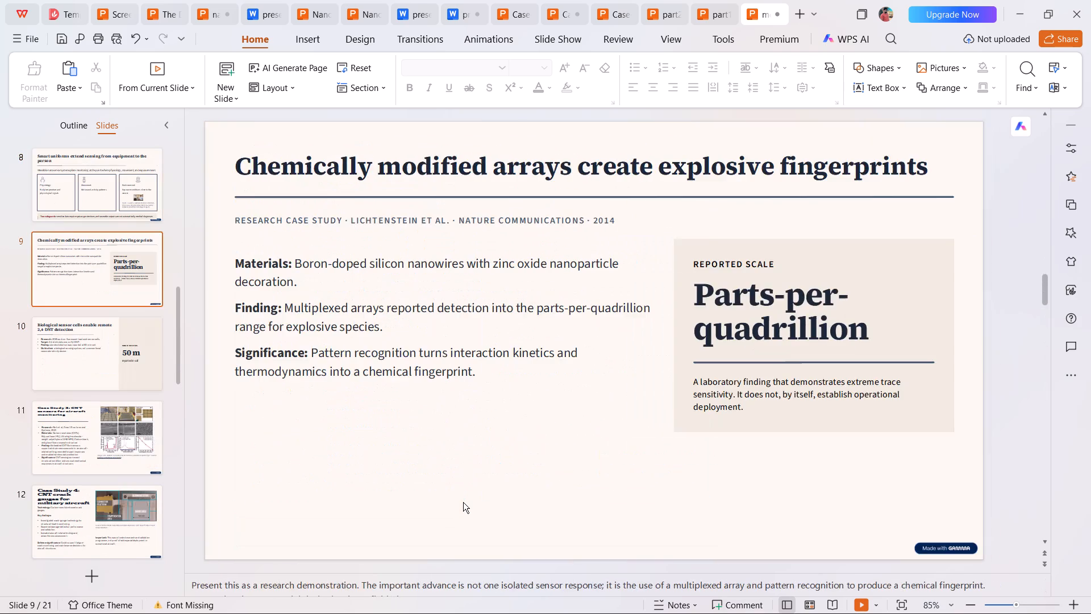
scroll(463, 502, "up", 1)
scroll(463, 502, "down", 1)
scroll(463, 502, "up", 1)
scroll(463, 502, "down", 2)
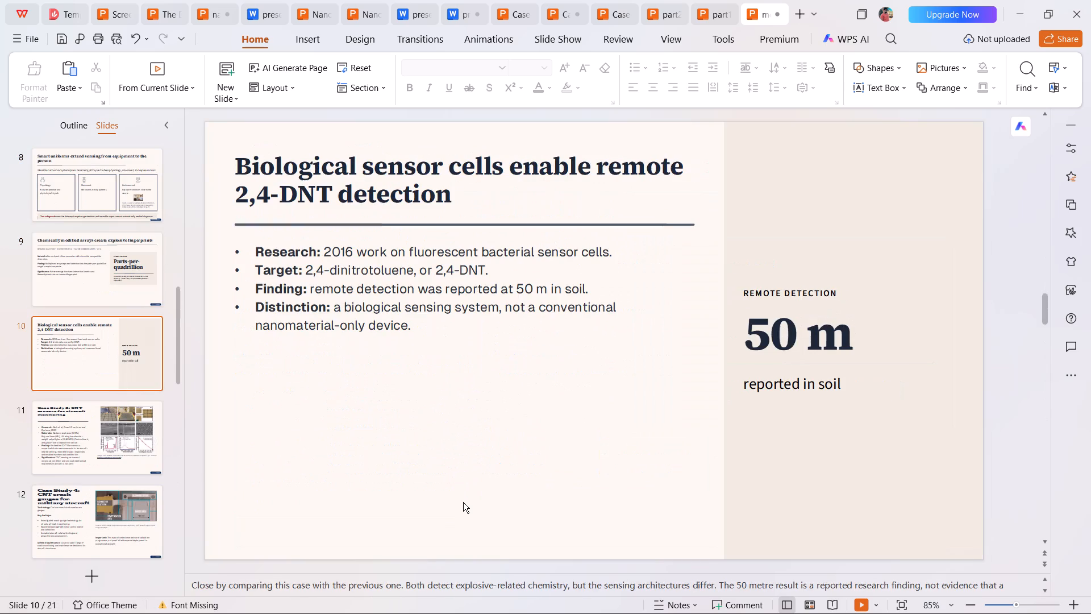
scroll(463, 502, "up", 2)
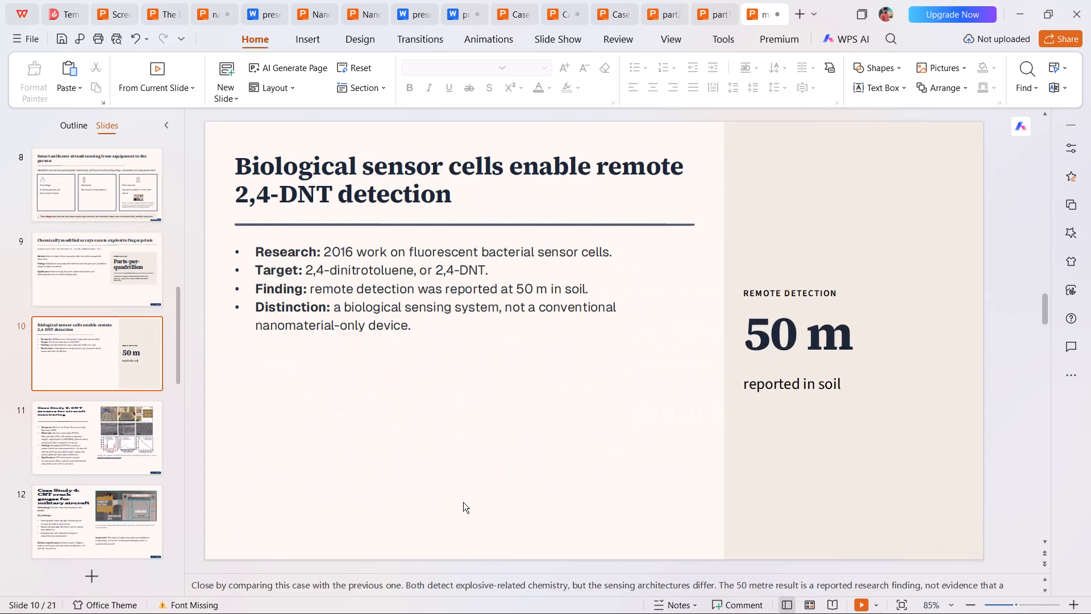
scroll(463, 502, "up", 2)
scroll(463, 502, "down", 1)
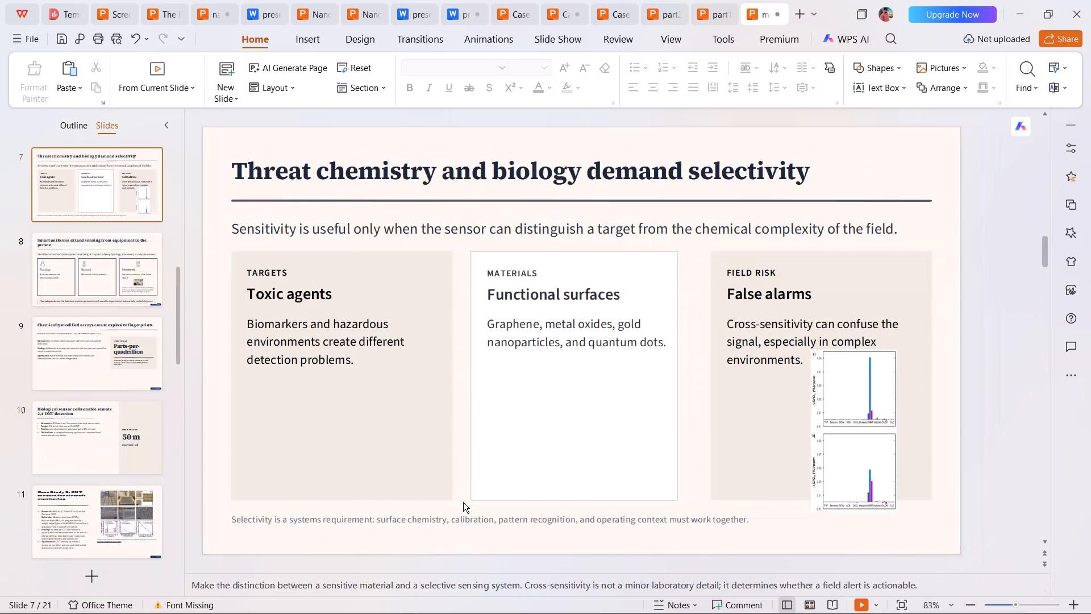
Delete the small photo and its source caption from slide 8's "Environment" card.
left_click(828, 426)
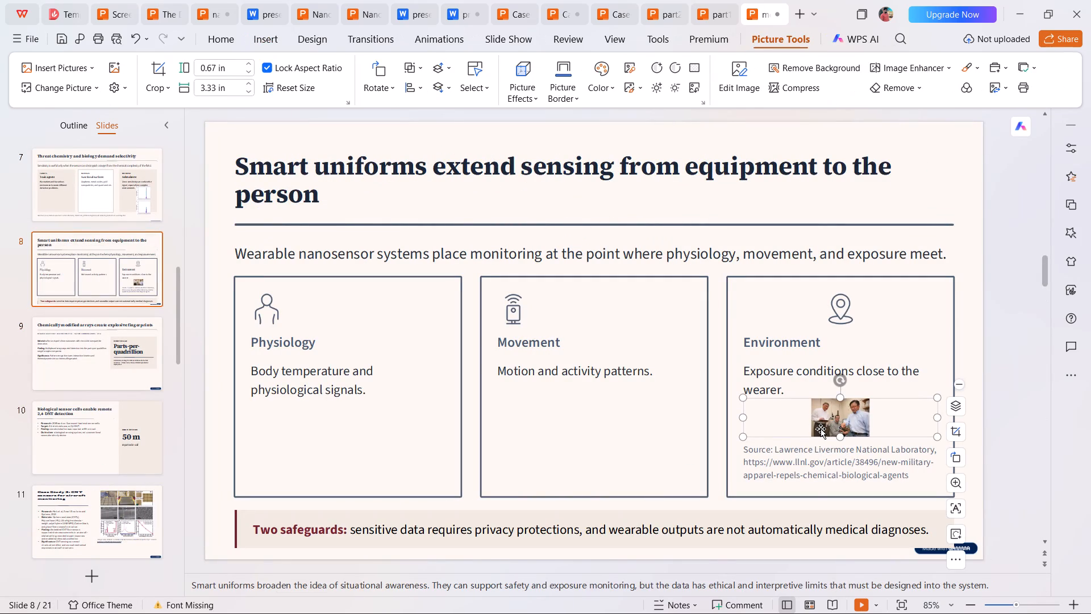
key("Delete")
left_click(806, 466)
key("ctrl+a")
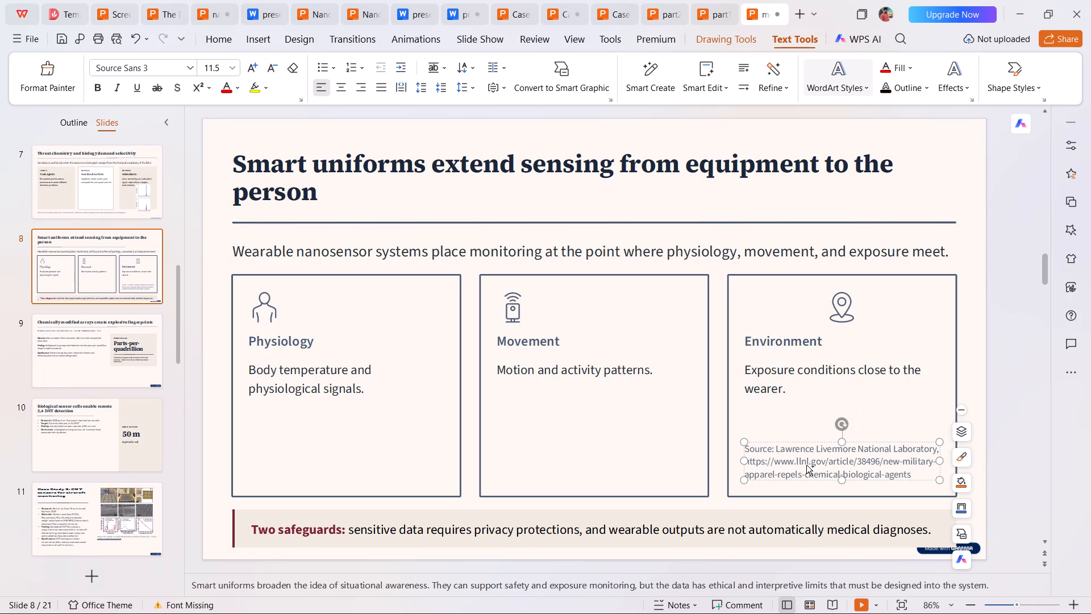
key("Delete")
left_click(610, 445)
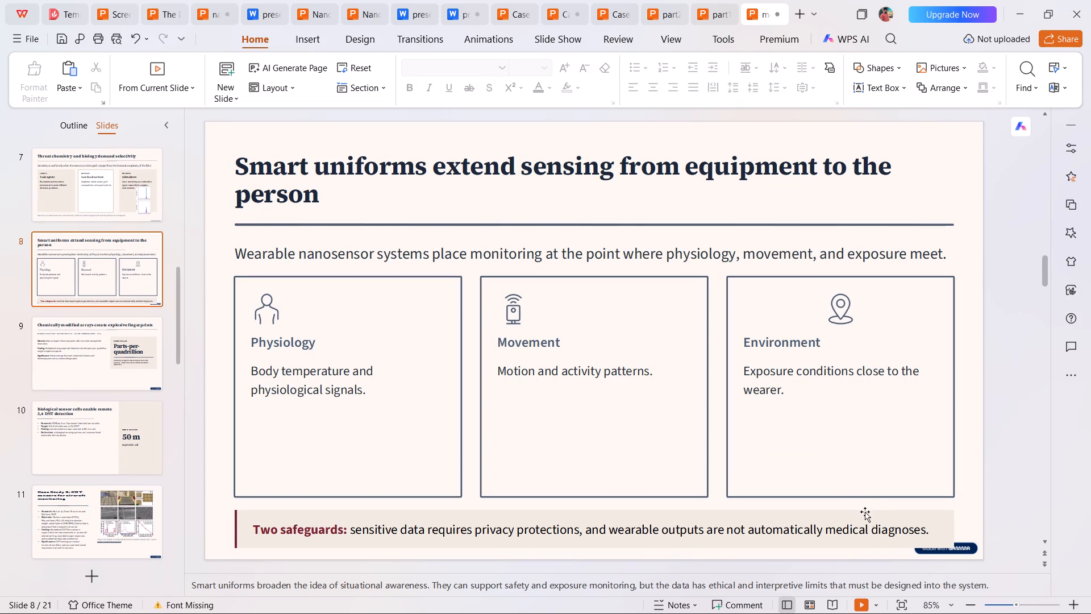
Enlarge the beige "Two safeguards" background panel on slide 8 to about 0.80 in high and 12.85 in wide, covering the Gamma badge.
left_click(967, 546)
double_click(941, 538)
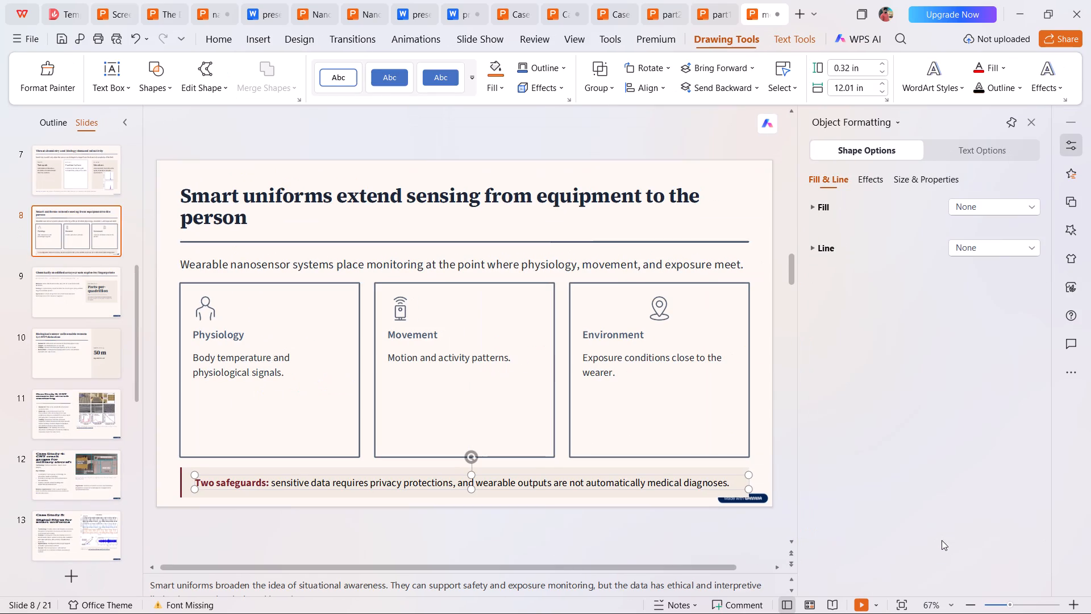
left_click(1029, 121)
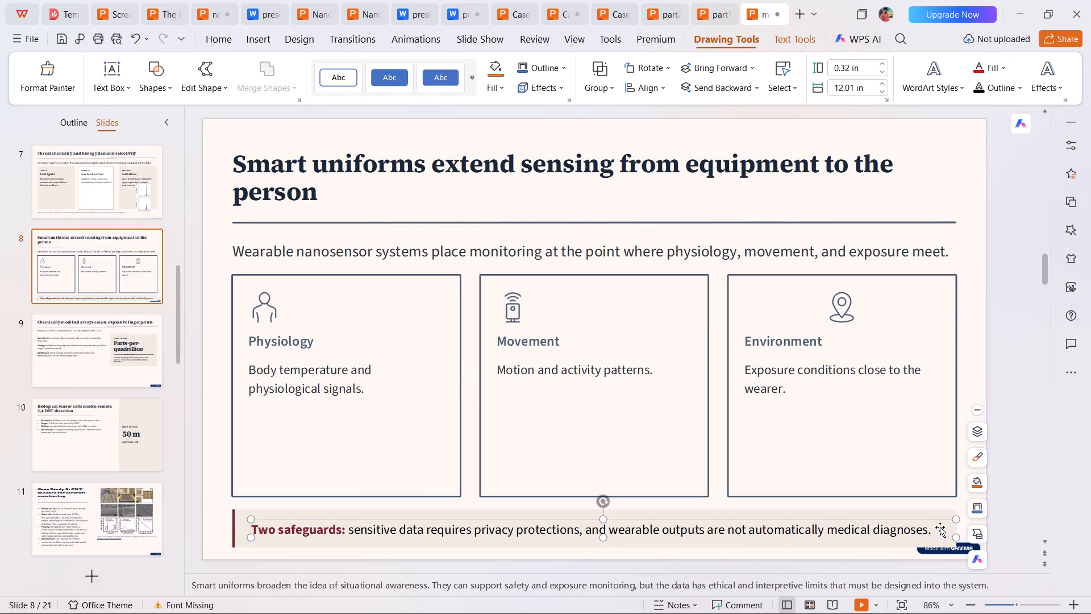
left_click(930, 544)
left_click_drag(956, 550, 980, 554)
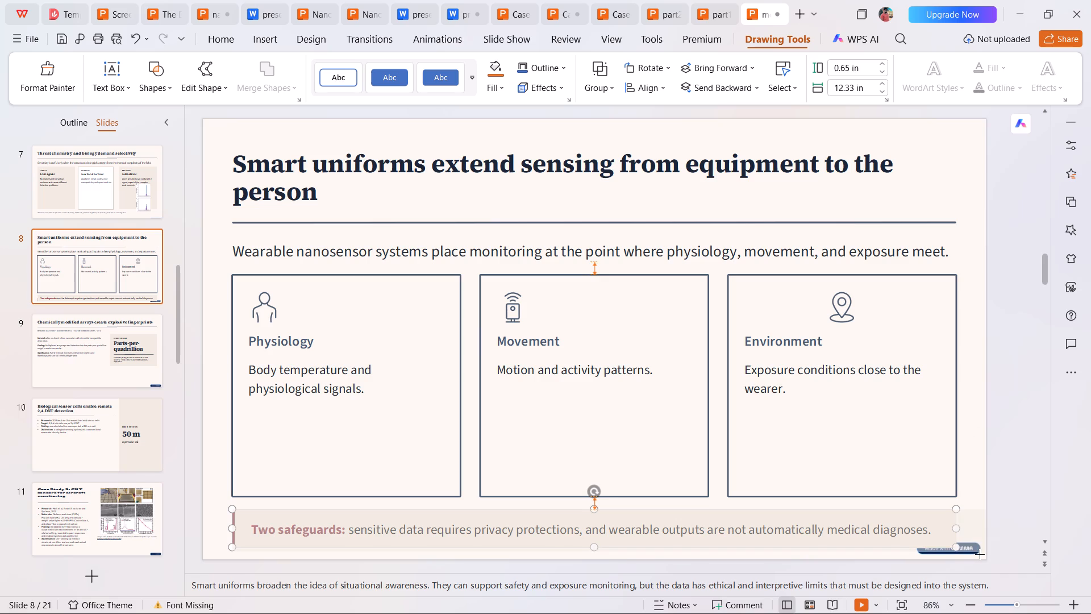
left_click_drag(980, 554, 980, 554)
left_click_drag(985, 551, 978, 556)
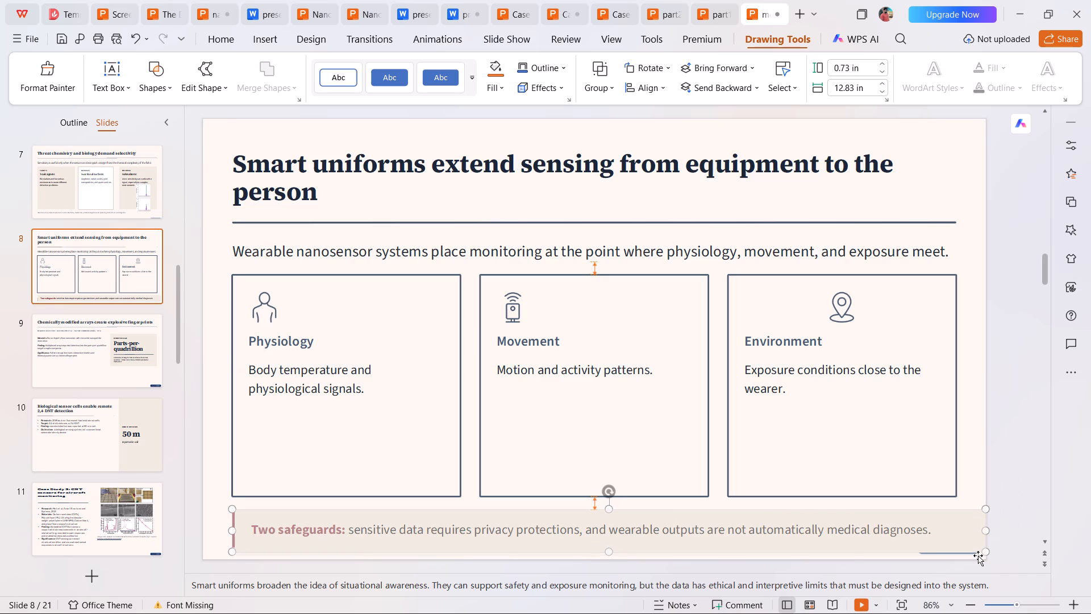
left_click_drag(985, 533, 979, 535)
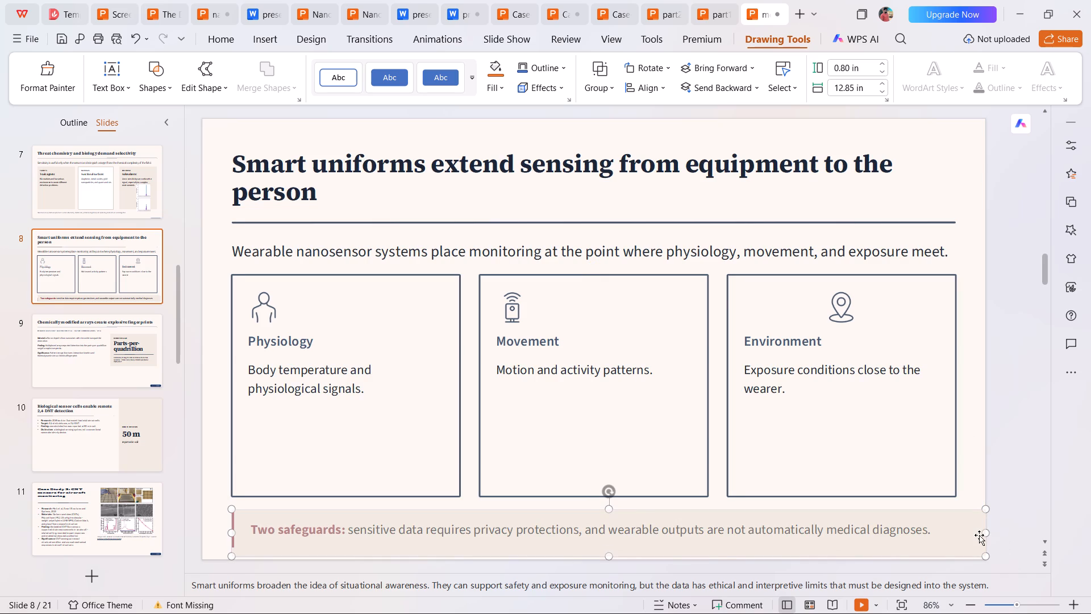
left_click(1029, 365)
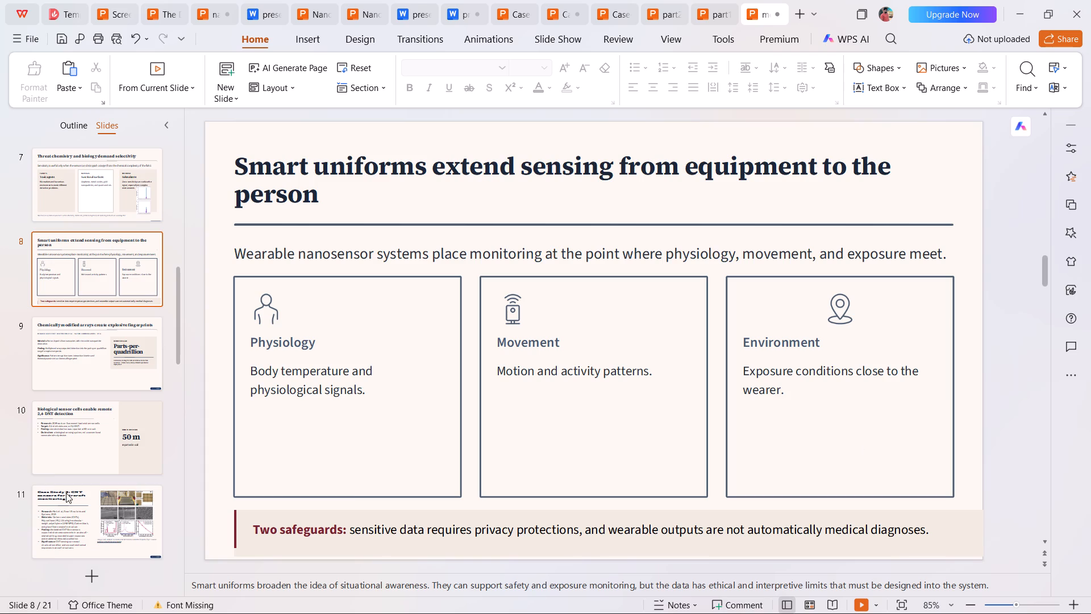
Look back over the earlier slides, from slide 7 up to slide 4, to check their layout.
scroll(89, 333, "up", 1)
left_click(115, 273)
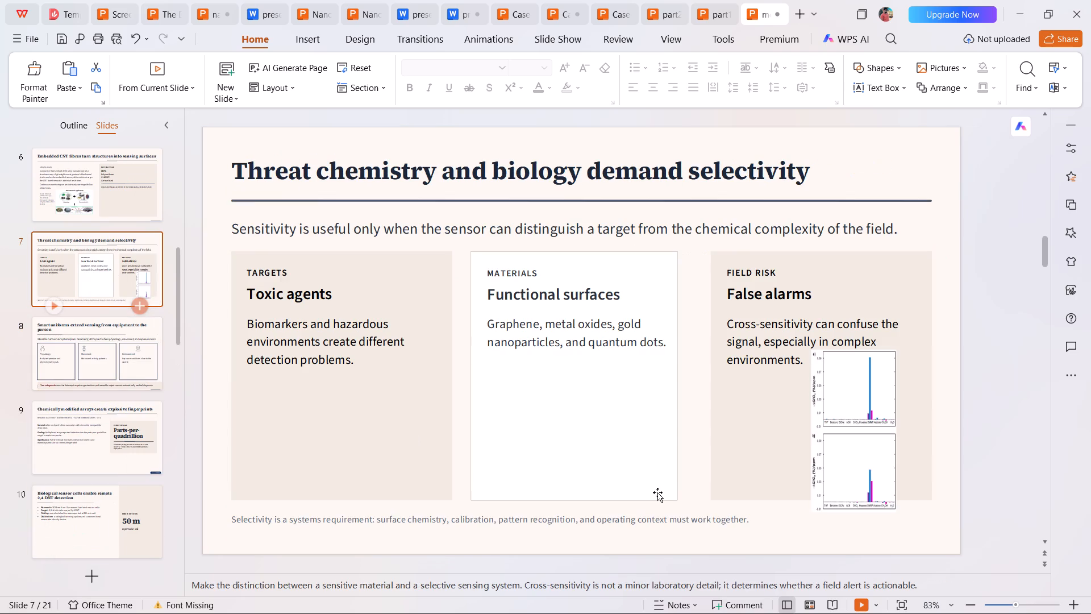
scroll(666, 494, "up", 2)
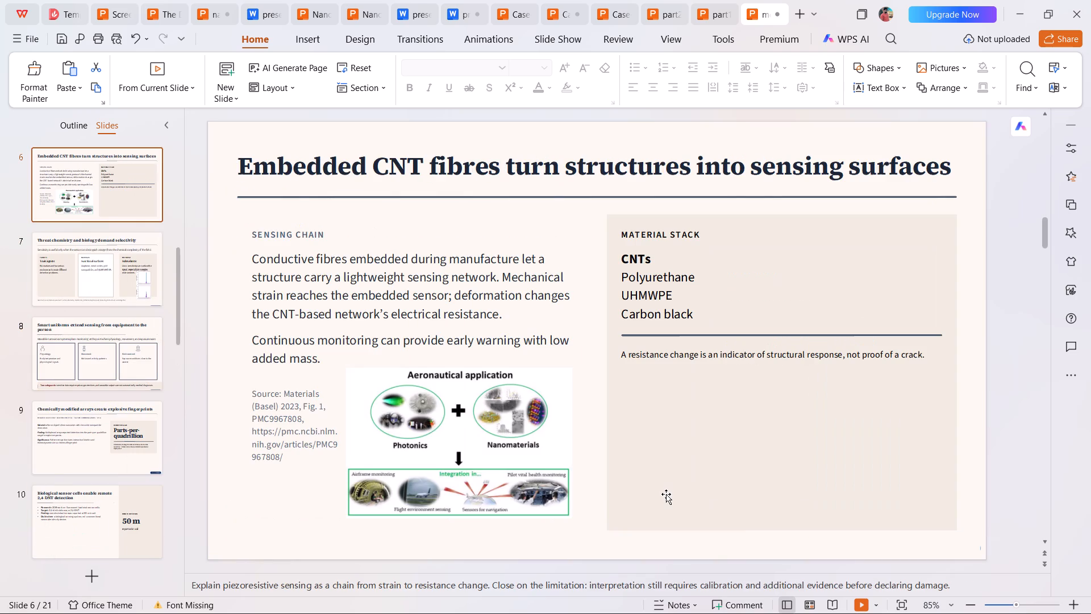
scroll(666, 494, "up", 2)
scroll(666, 494, "down", 2)
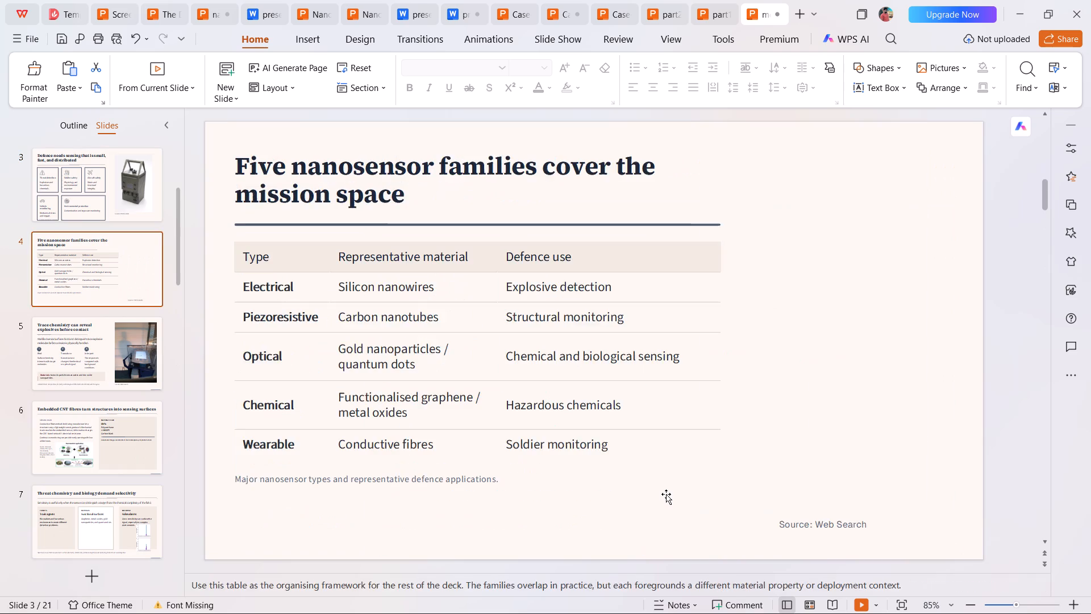
scroll(666, 494, "down", 4)
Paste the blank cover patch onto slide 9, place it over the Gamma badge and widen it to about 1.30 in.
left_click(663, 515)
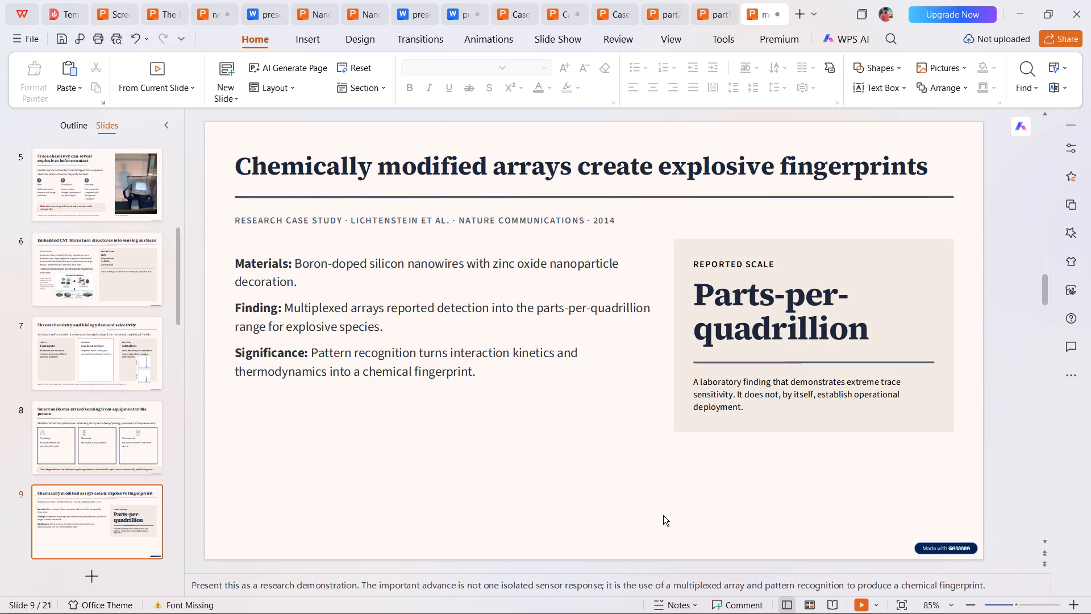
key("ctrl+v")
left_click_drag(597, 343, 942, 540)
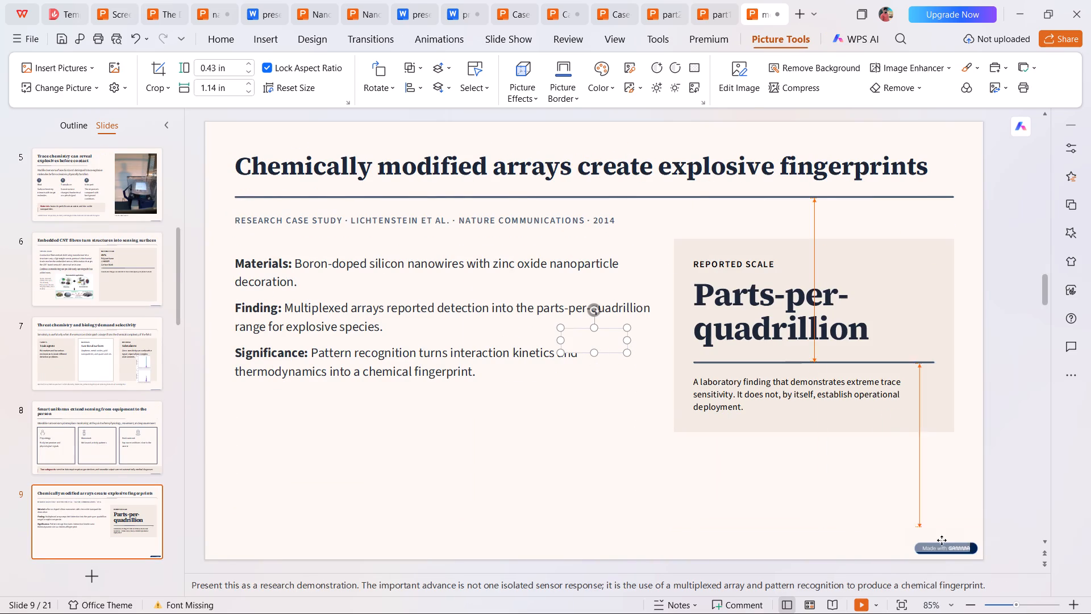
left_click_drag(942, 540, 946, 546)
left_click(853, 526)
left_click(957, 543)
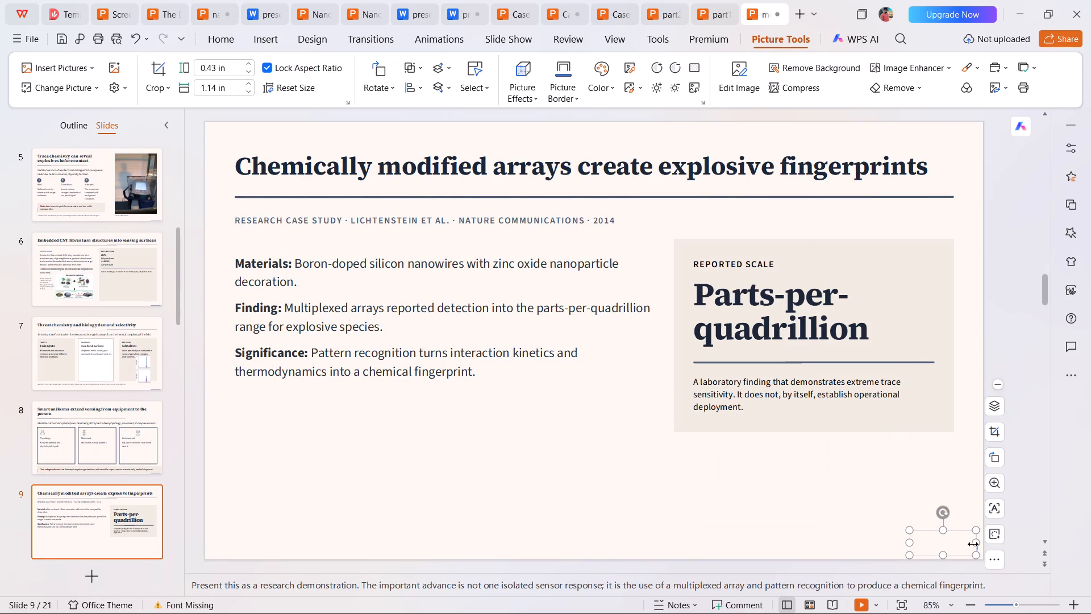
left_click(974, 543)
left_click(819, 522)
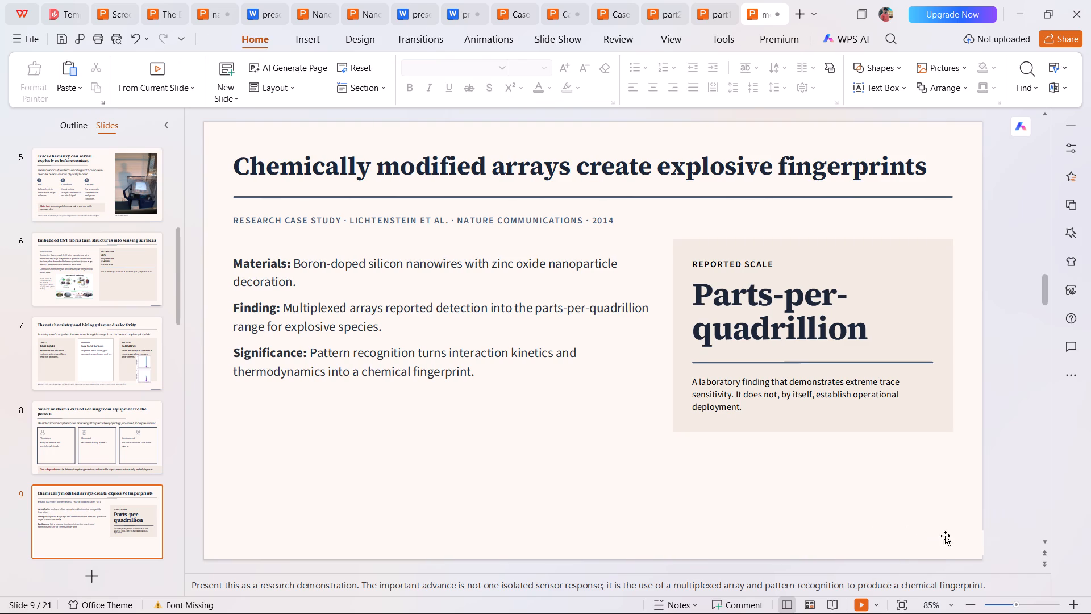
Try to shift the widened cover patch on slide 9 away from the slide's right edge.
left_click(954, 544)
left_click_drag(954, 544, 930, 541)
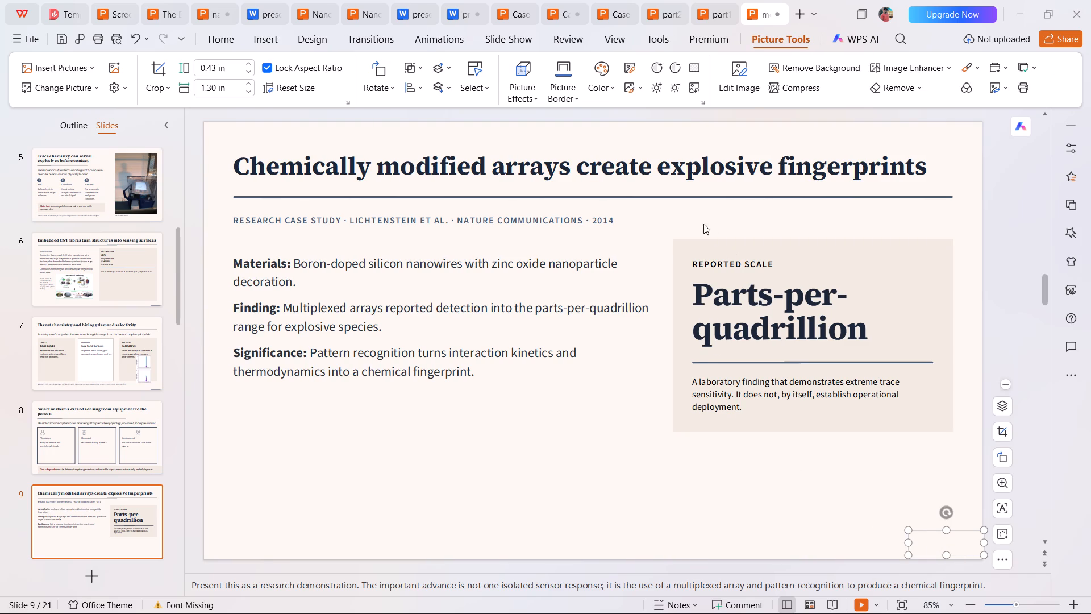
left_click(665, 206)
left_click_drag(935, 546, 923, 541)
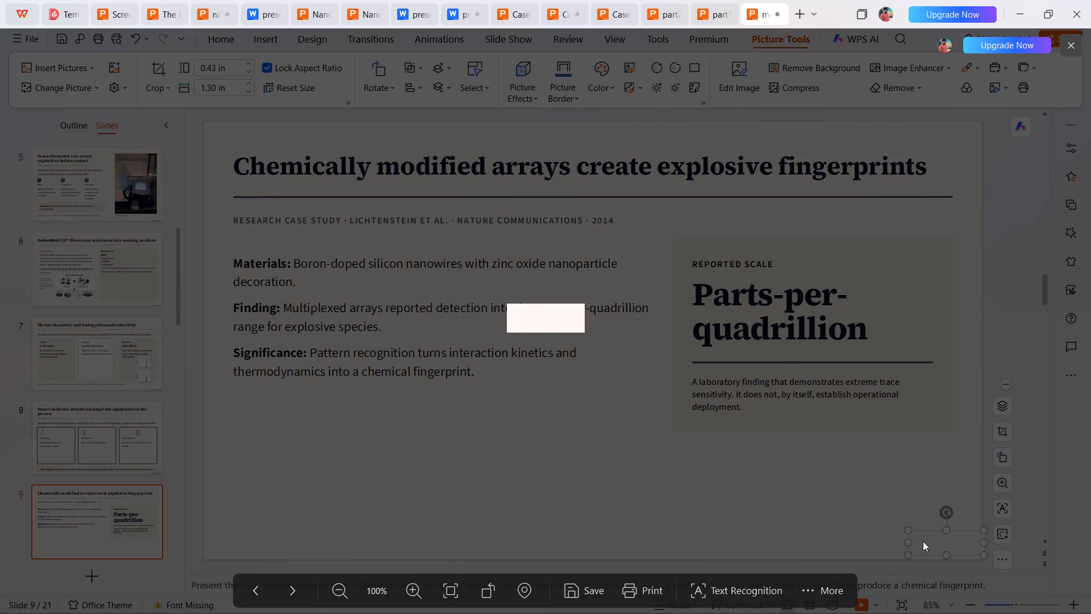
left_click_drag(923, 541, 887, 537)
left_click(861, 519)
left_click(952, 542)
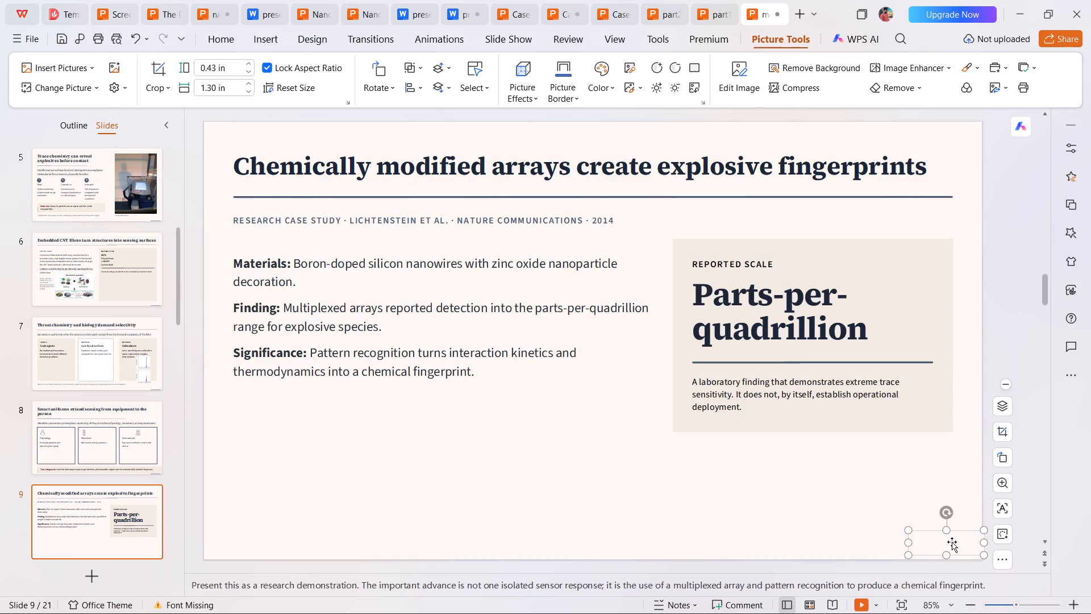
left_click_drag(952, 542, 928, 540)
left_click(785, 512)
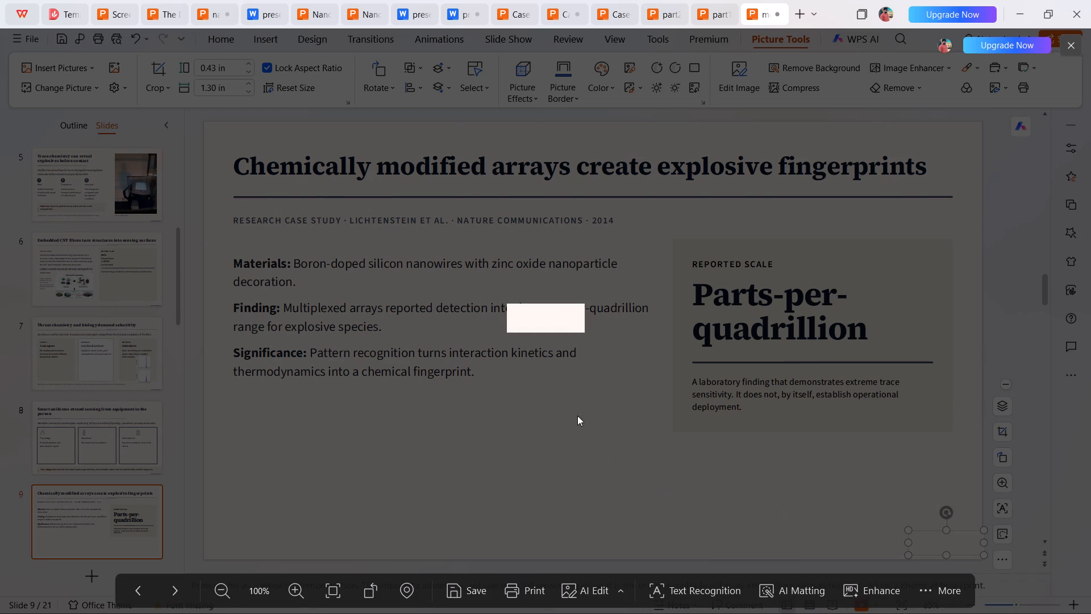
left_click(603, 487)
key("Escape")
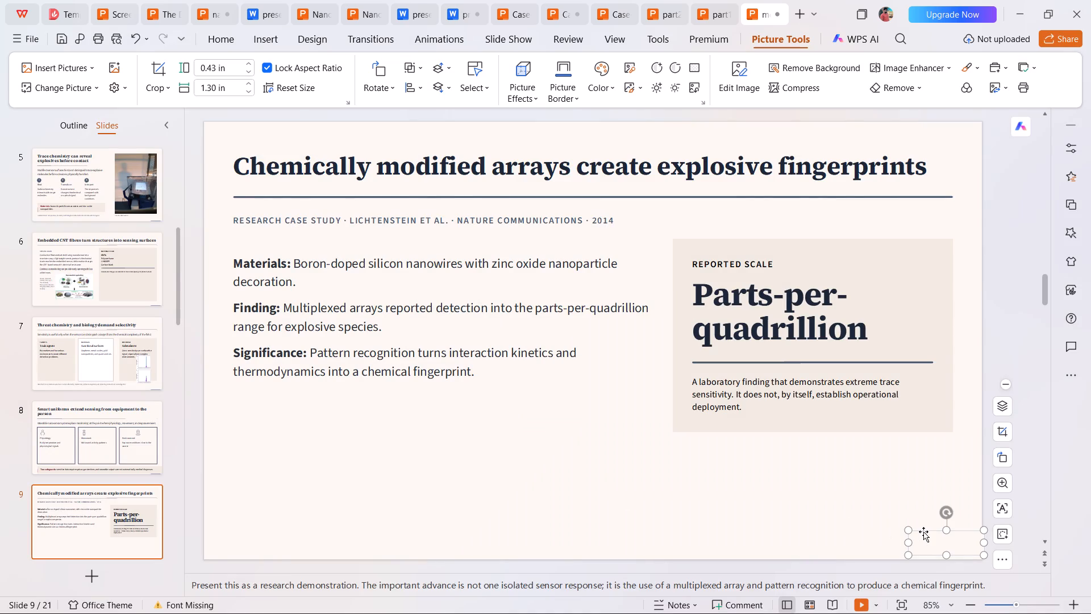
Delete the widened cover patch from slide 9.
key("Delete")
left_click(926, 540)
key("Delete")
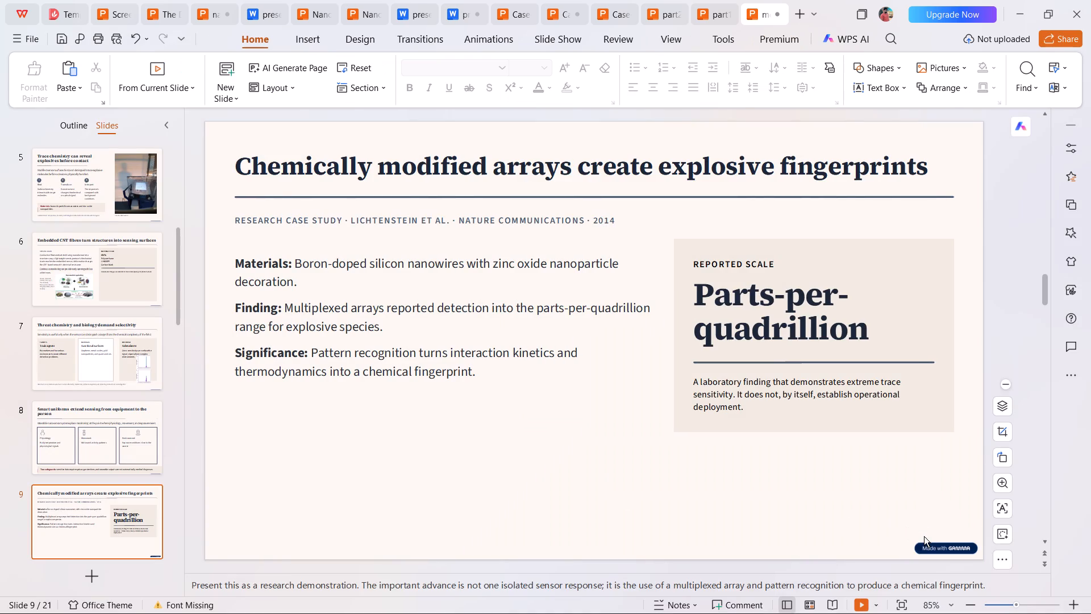
Paste a fresh 0.43 by 1.14 in cover patch onto slide 9 and place it over the Gamma badge.
key("ctrl+v")
left_click_drag(582, 343, 660, 373)
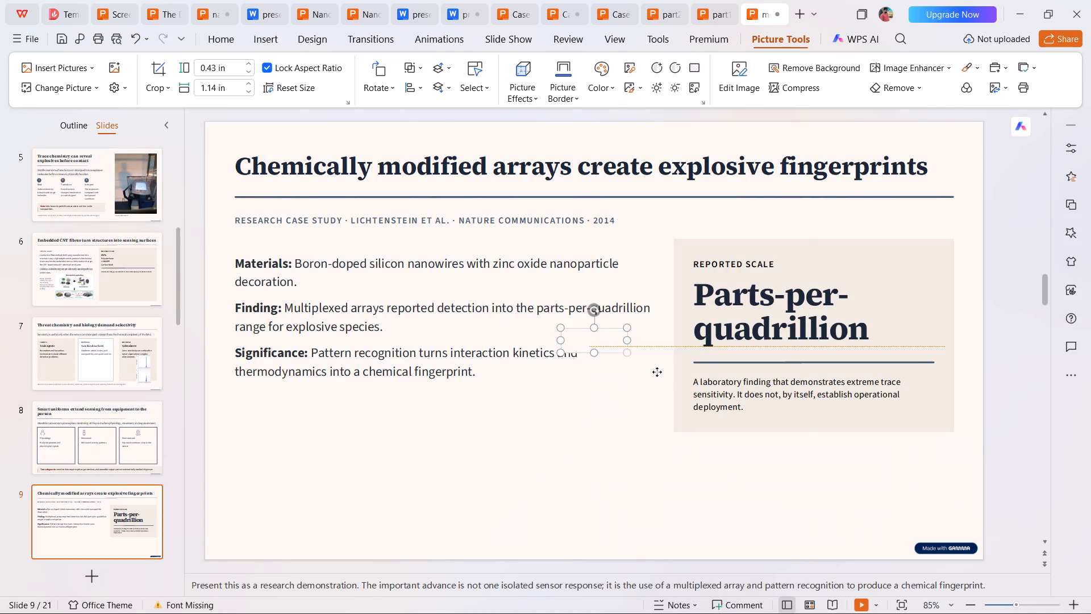
left_click_drag(660, 373, 932, 546)
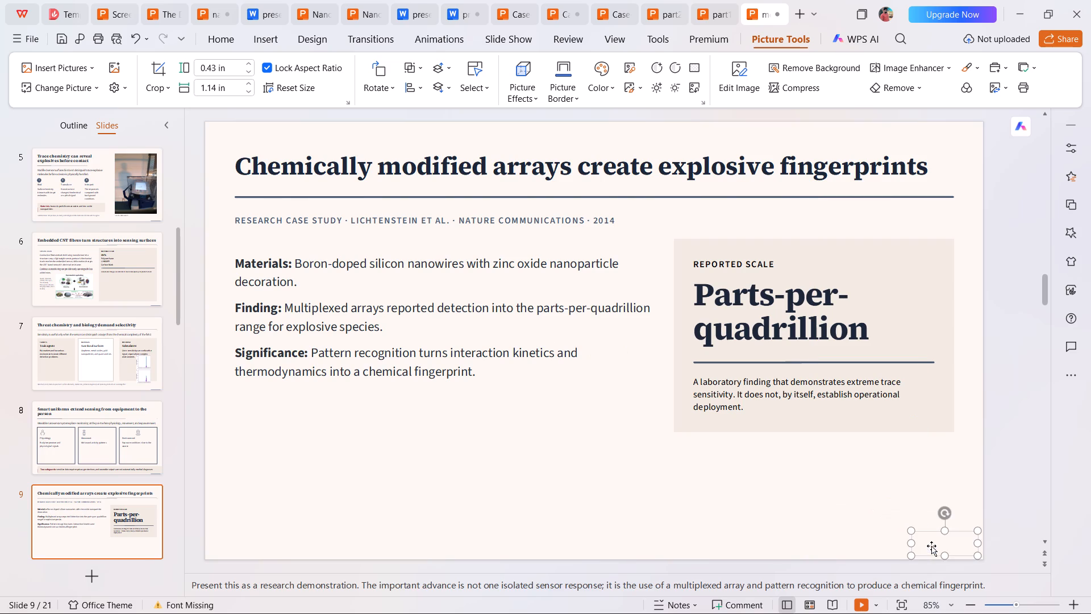
left_click(797, 508)
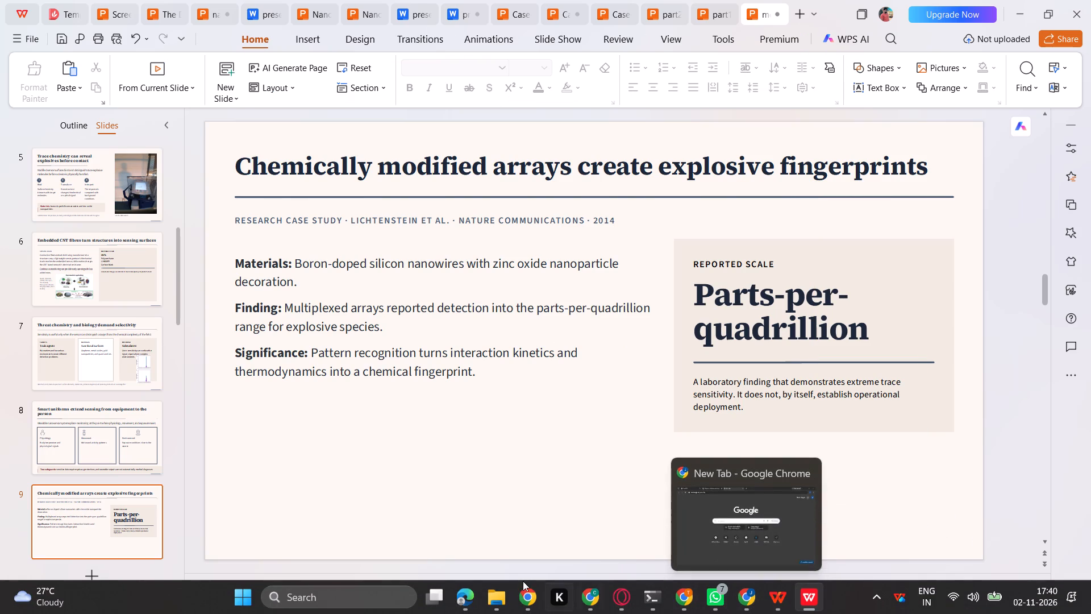
Switch from the presentation to the desktop.
key("super+d")
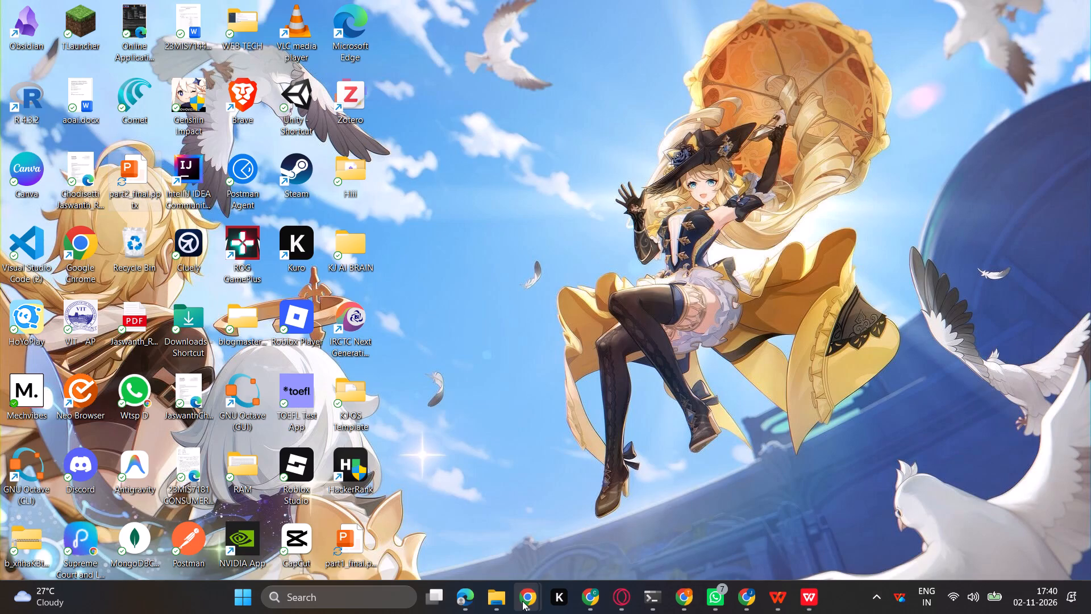
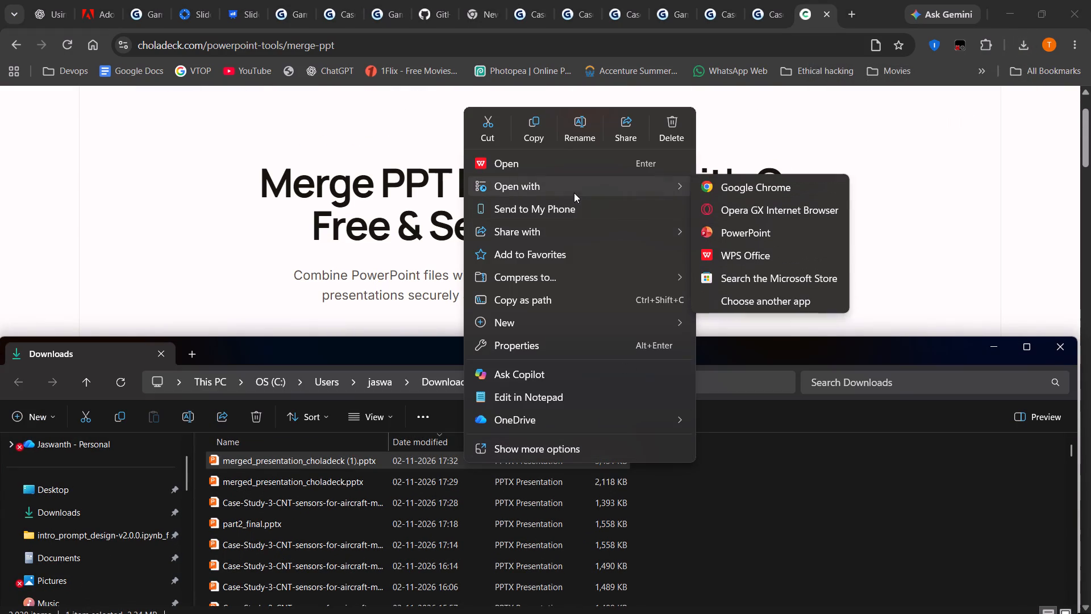
Open merged_presentation_choladeck (1).pptx in PowerPoint, accepting read-only copies, and enable editing in its maximised window.
left_click(744, 238)
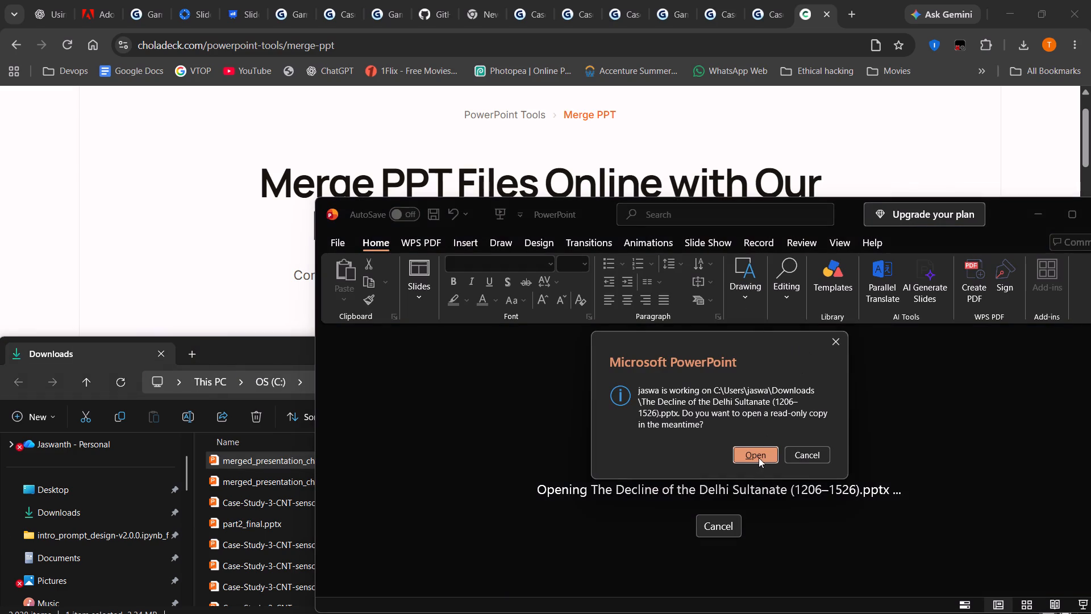
left_click(758, 455)
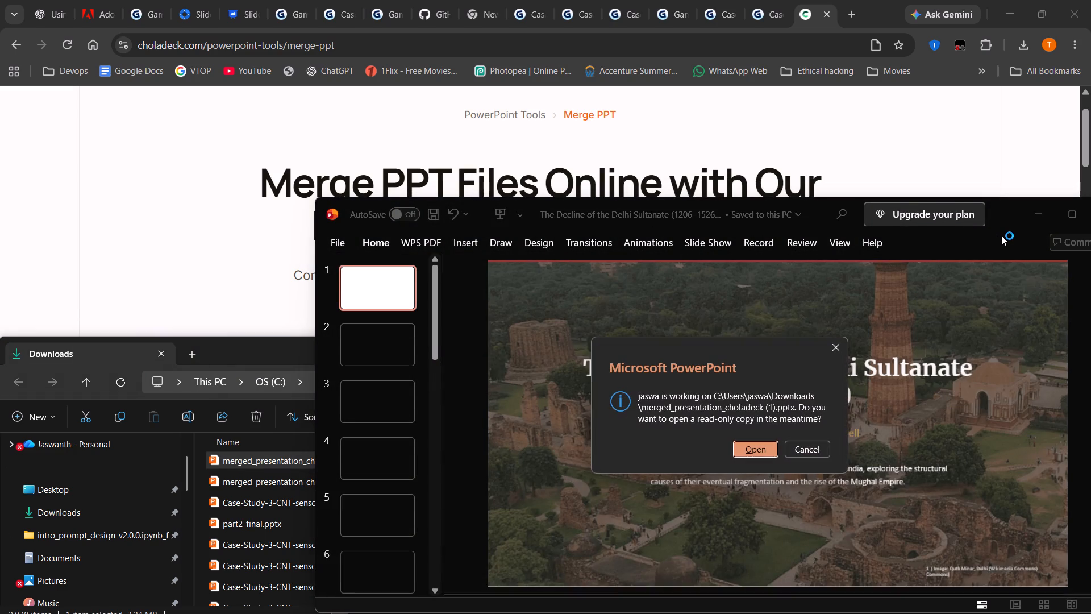
left_click(763, 449)
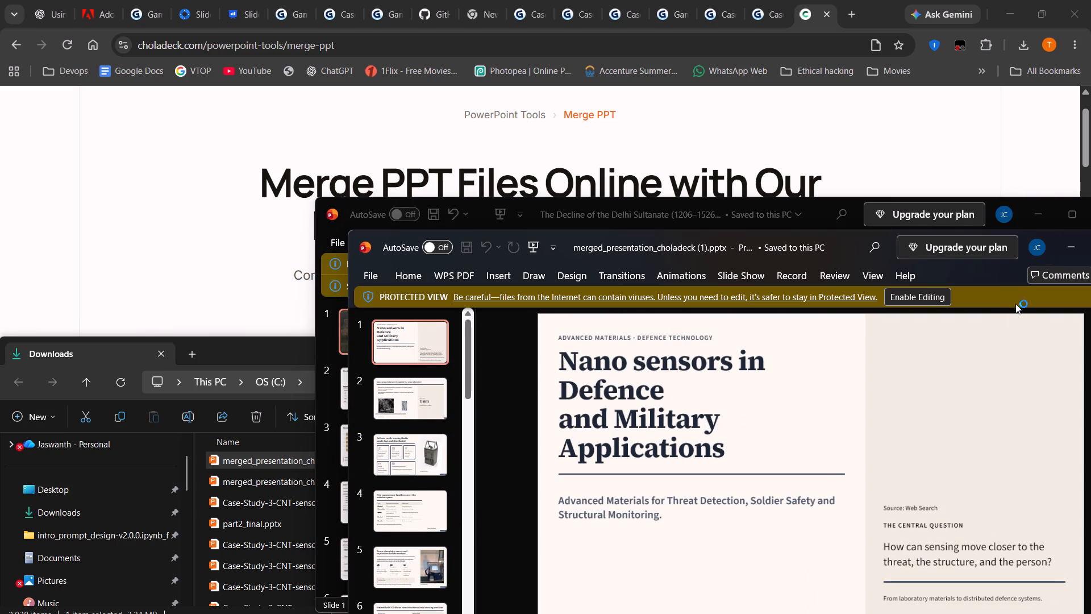
left_click_drag(988, 277, 791, 292)
left_click(910, 263)
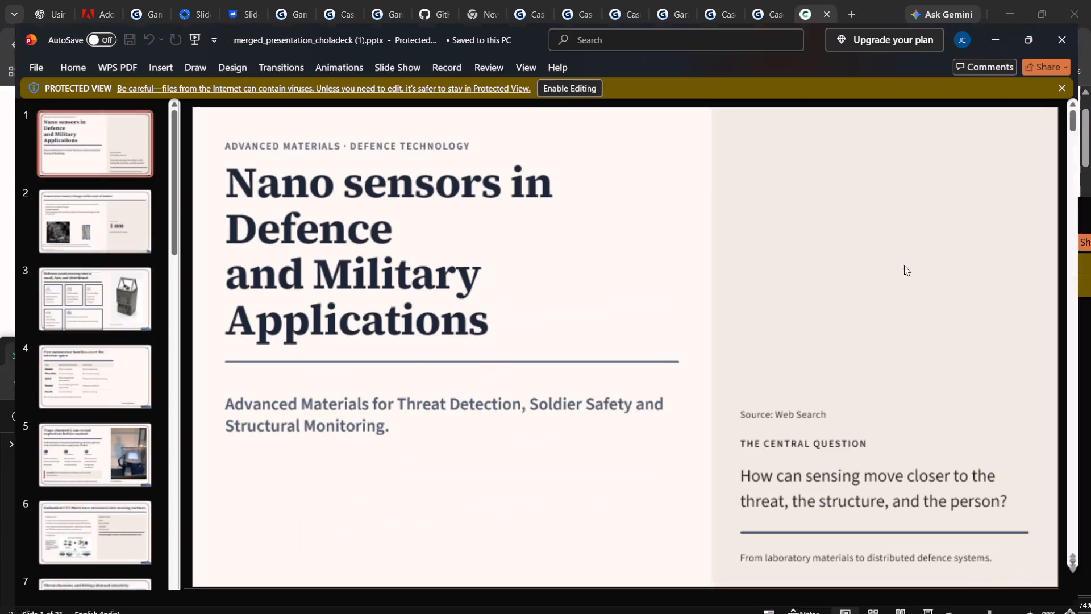
left_click(564, 73)
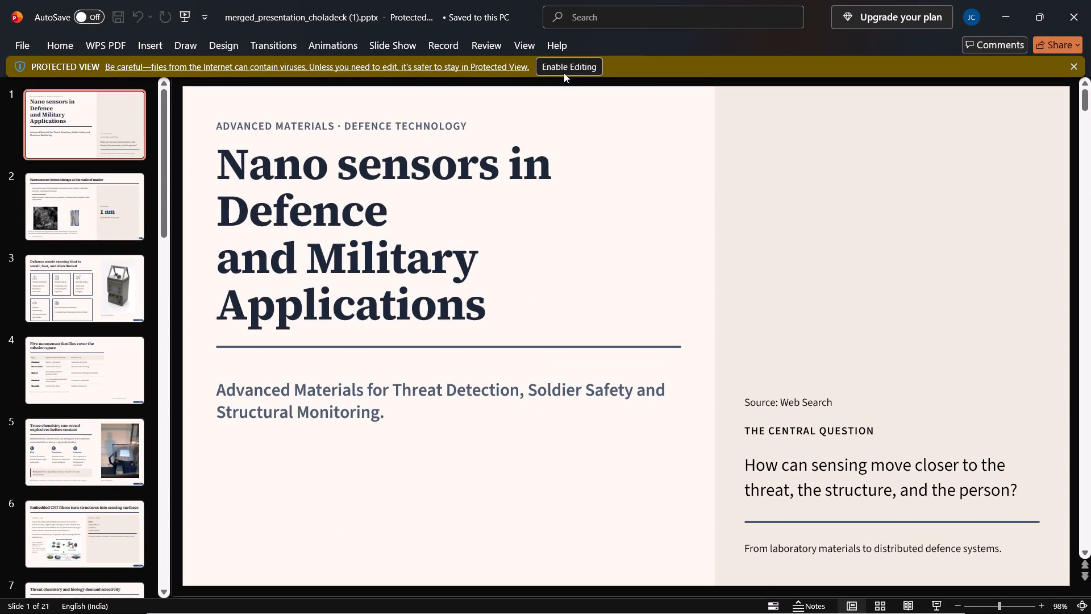
Look through the slides of the PowerPoint copy to check fonts, layout and Gamma badges, returning to slide 1.
key("Down")
key("Down")
key("Down")
key("Down")
key("Down")
key("Down")
key("Down")
key("Down")
key("Down")
key("Down")
key("Down")
key("Down")
key("Down")
key("Down")
key("Down")
key("Down")
key("Down")
key("Down")
key("Down")
key("Down")
key("Down")
key("Down")
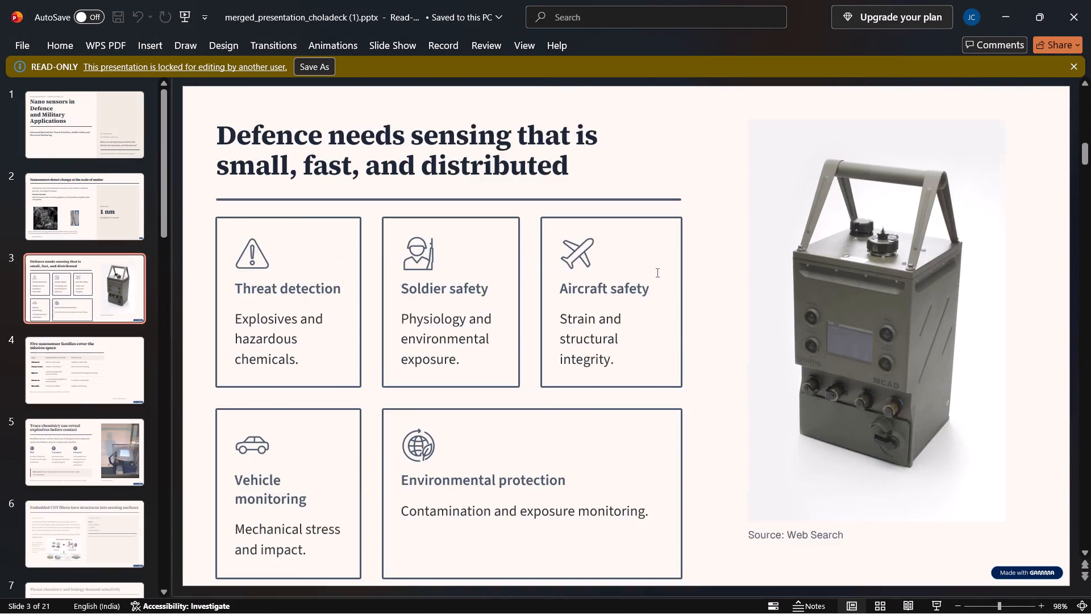
key("Down")
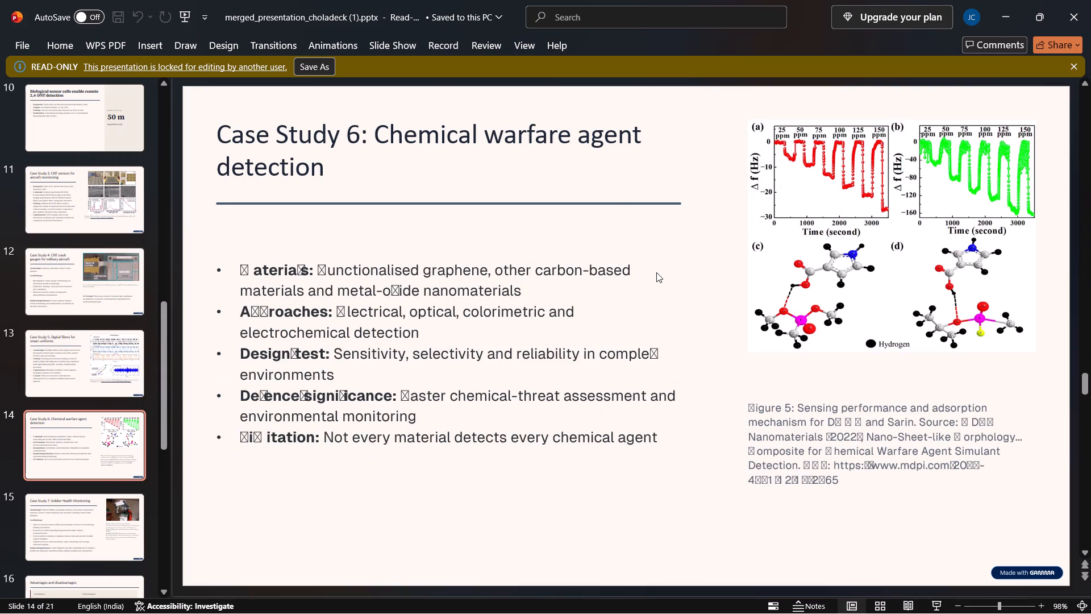
key("Down")
key("Up")
key("Up")
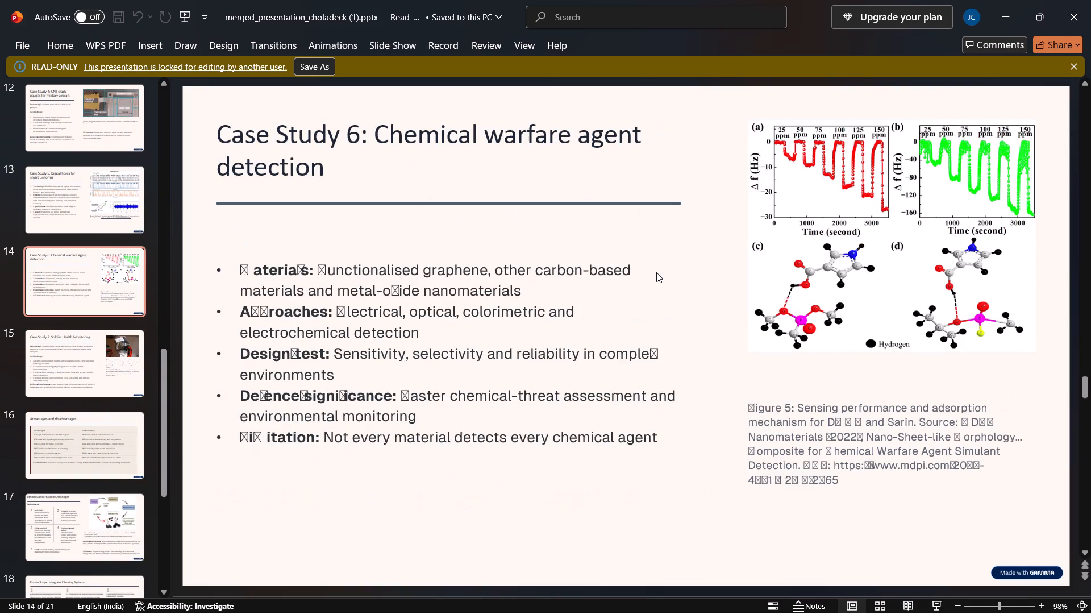
key("Up")
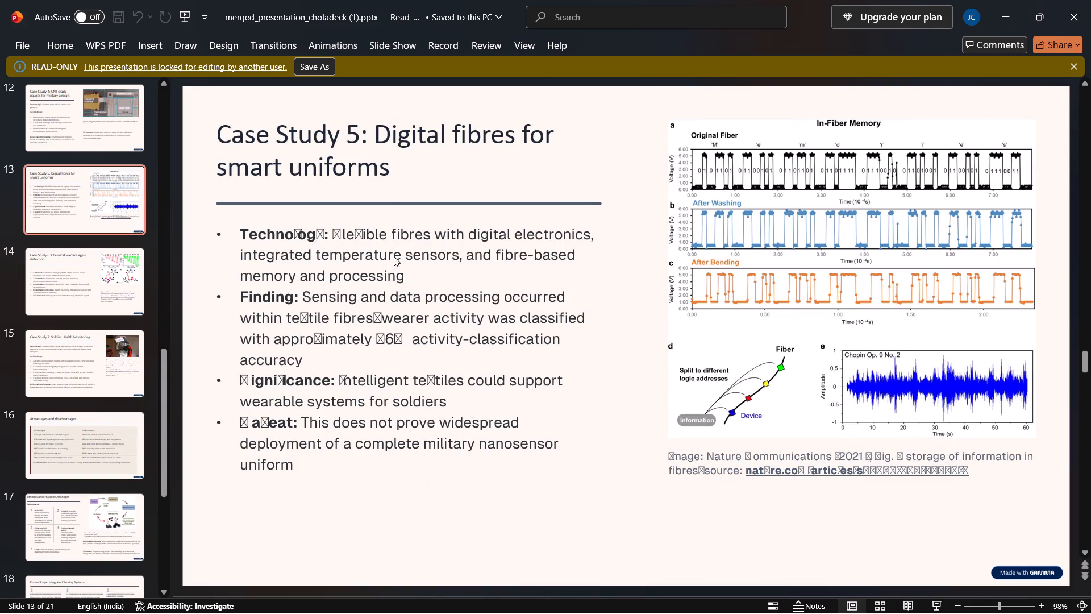
key("Up")
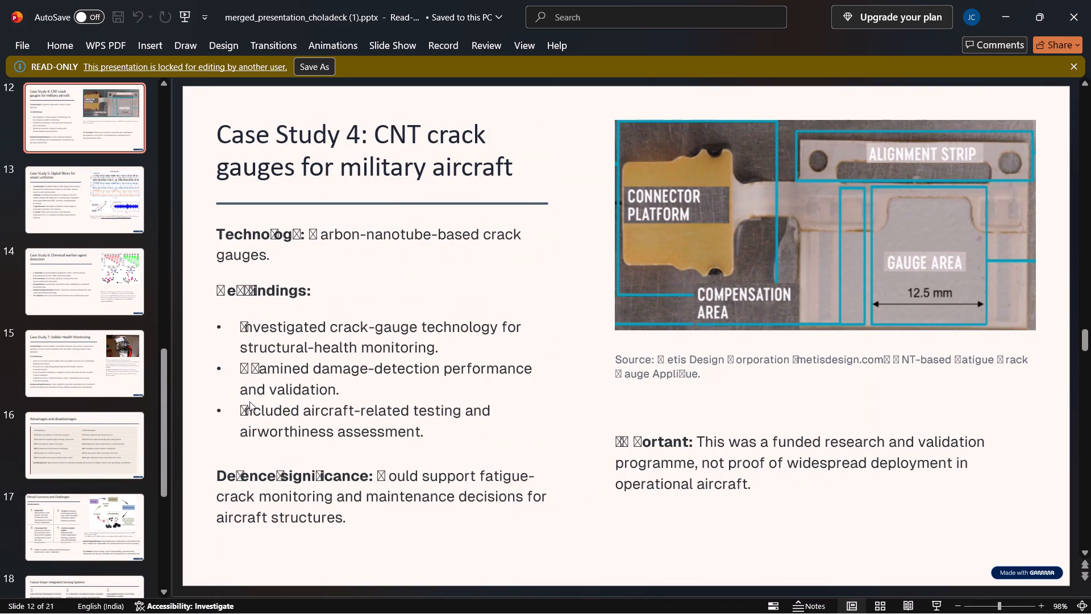
key("Up")
key("Up")
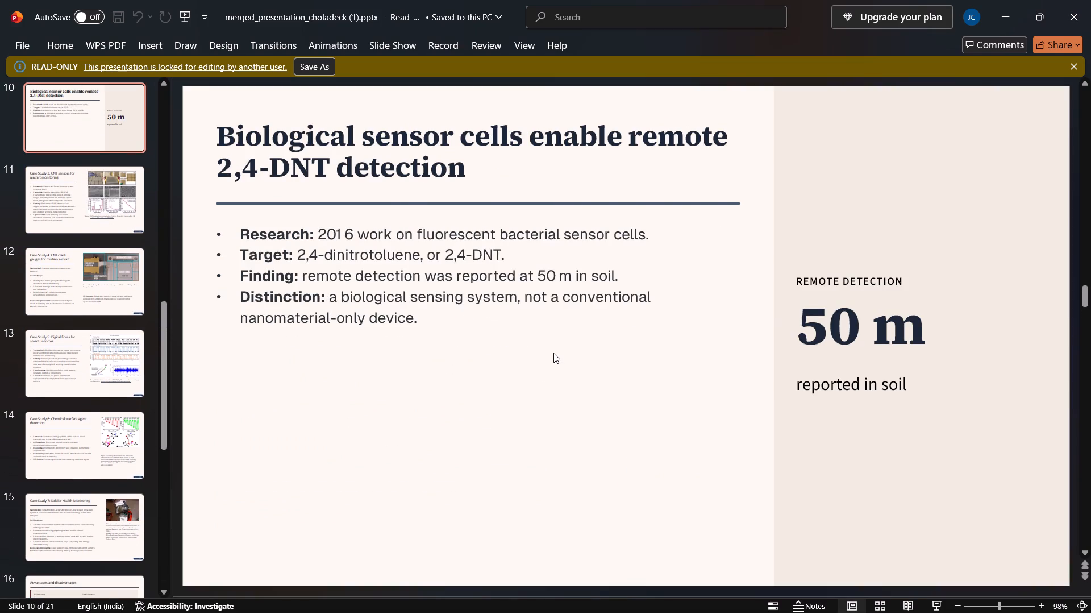
key("Up")
key("Up")
key("Up")
key("Up")
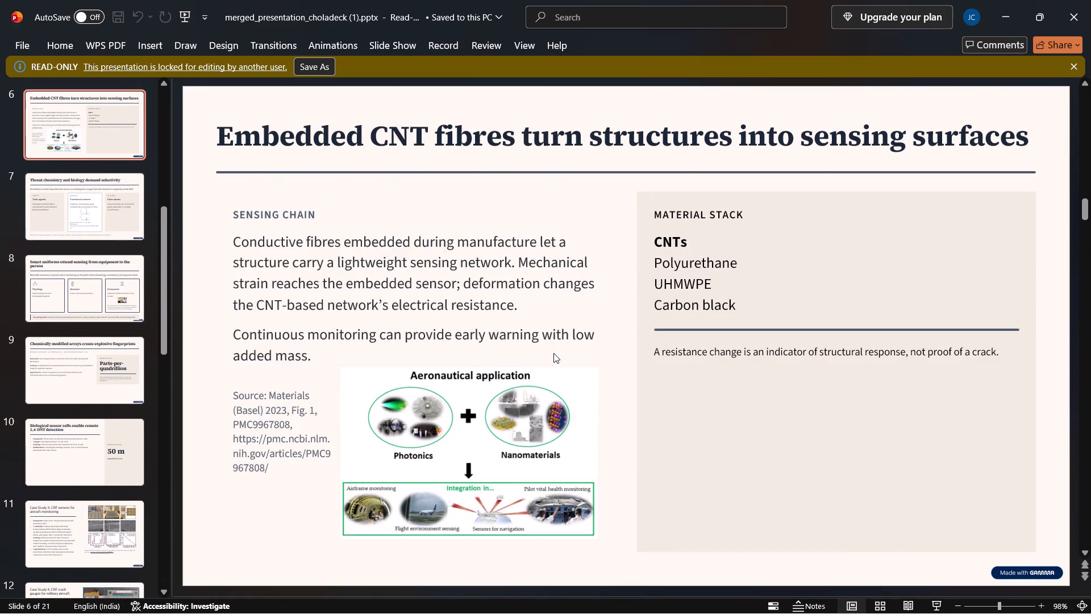
key("Up")
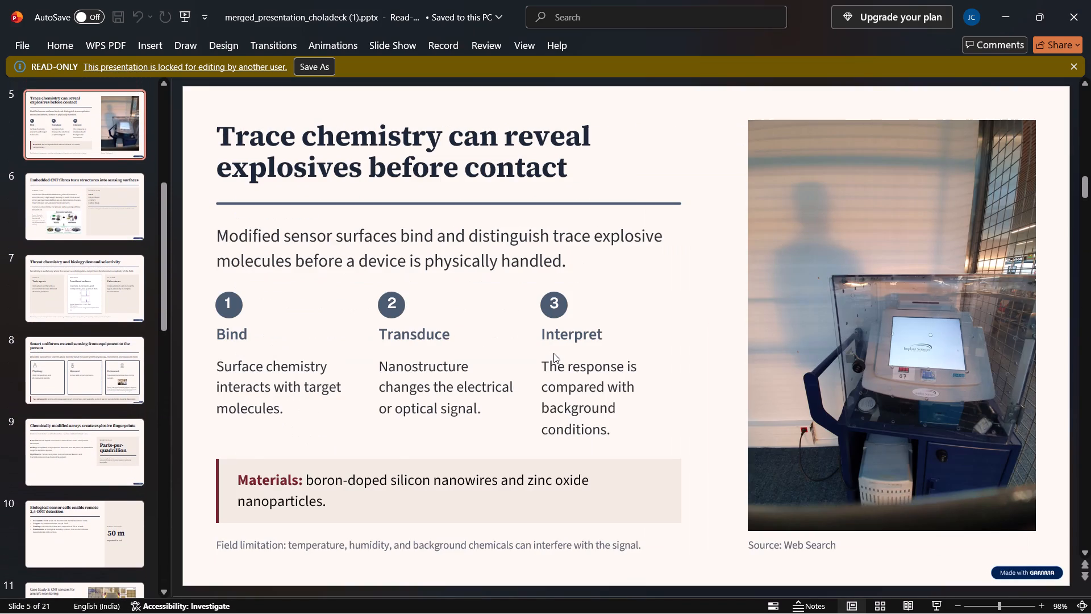
key("Up")
key("Up")
key("Down")
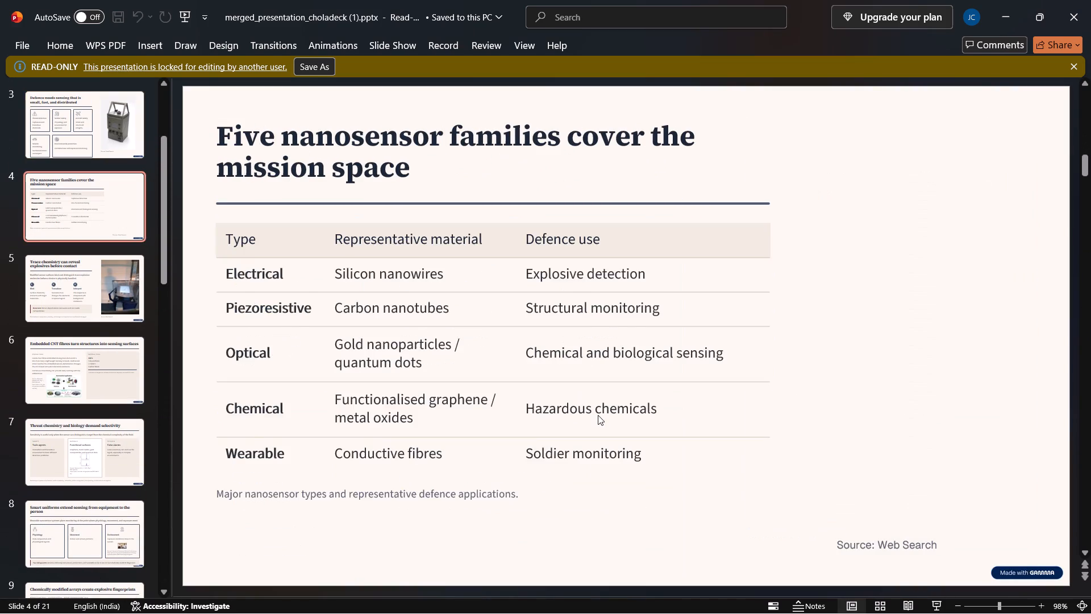
key("Up")
key("Up")
key("Up")
key("Up")
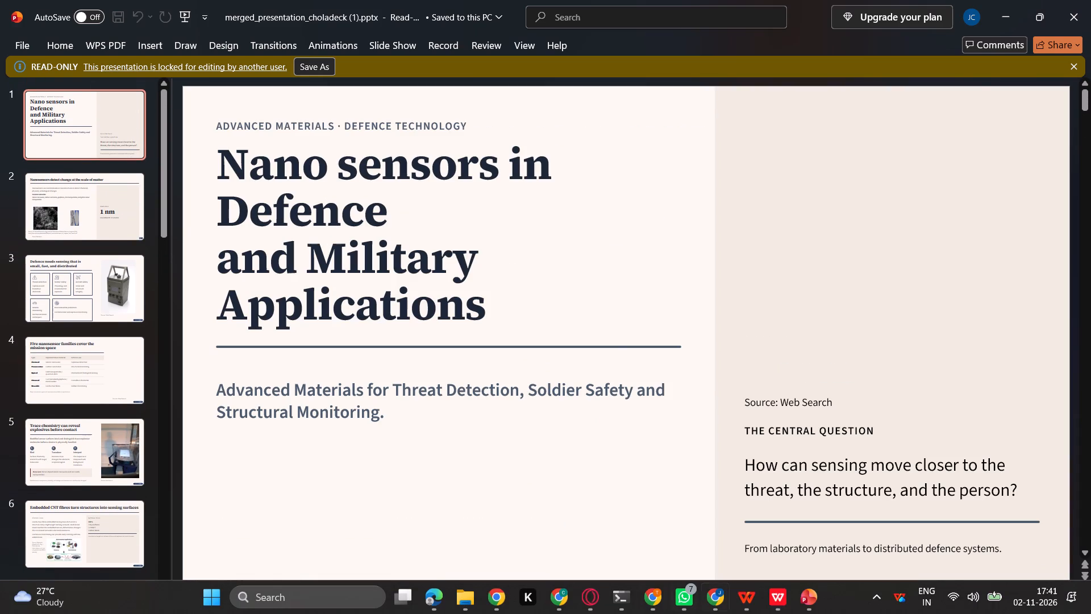
Switch back to the merged presentation in WPS Office.
left_click(743, 605)
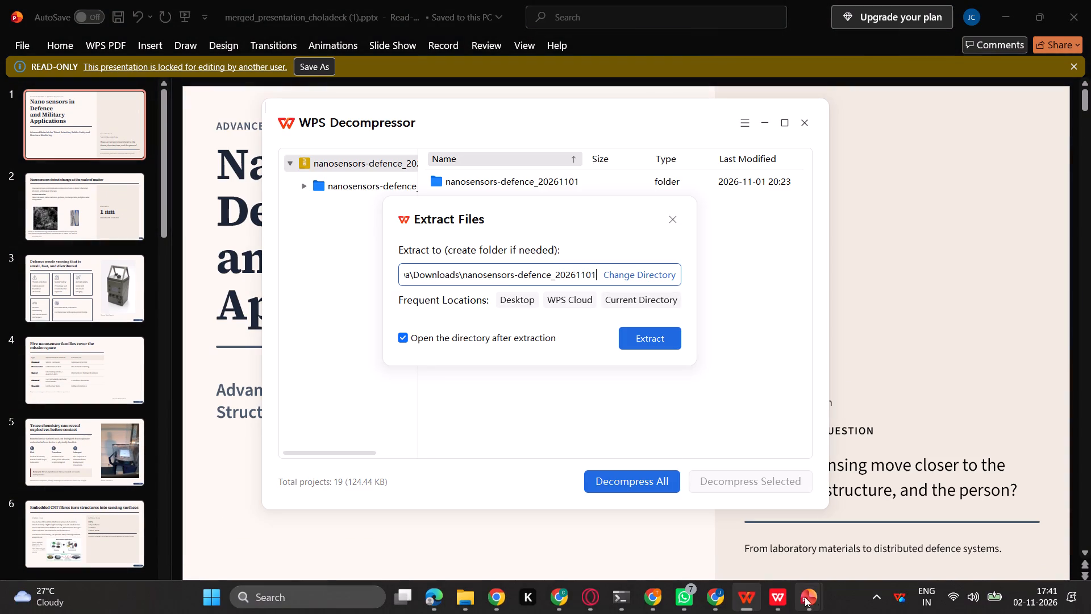
left_click(815, 599)
left_click(782, 602)
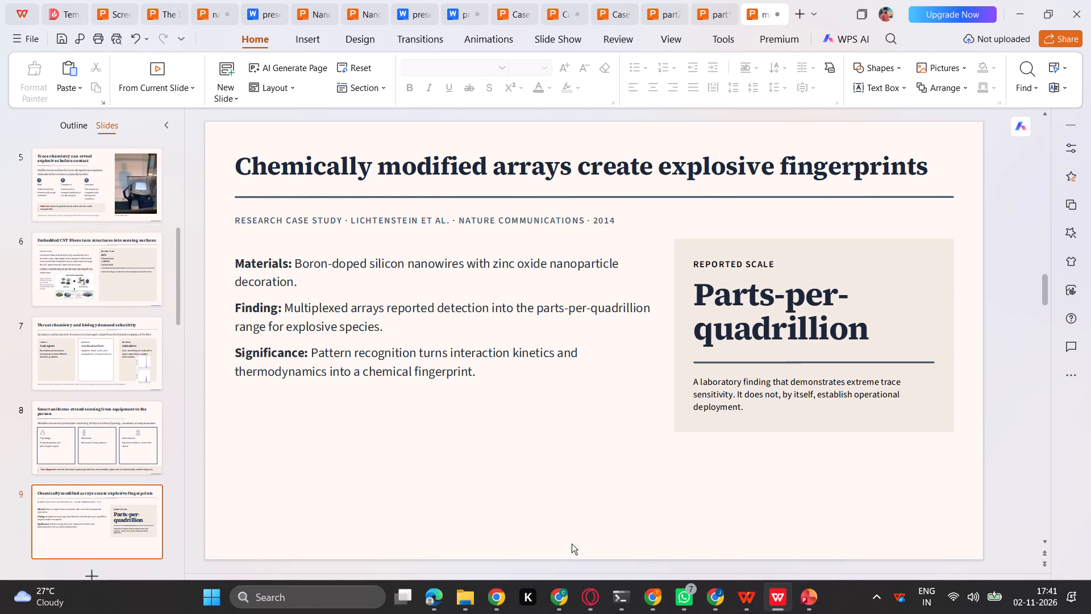
Examine the case study, advantages, ethics and future scope slides following slide 9 for layout problems.
key("Down")
key("Down")
key("Down")
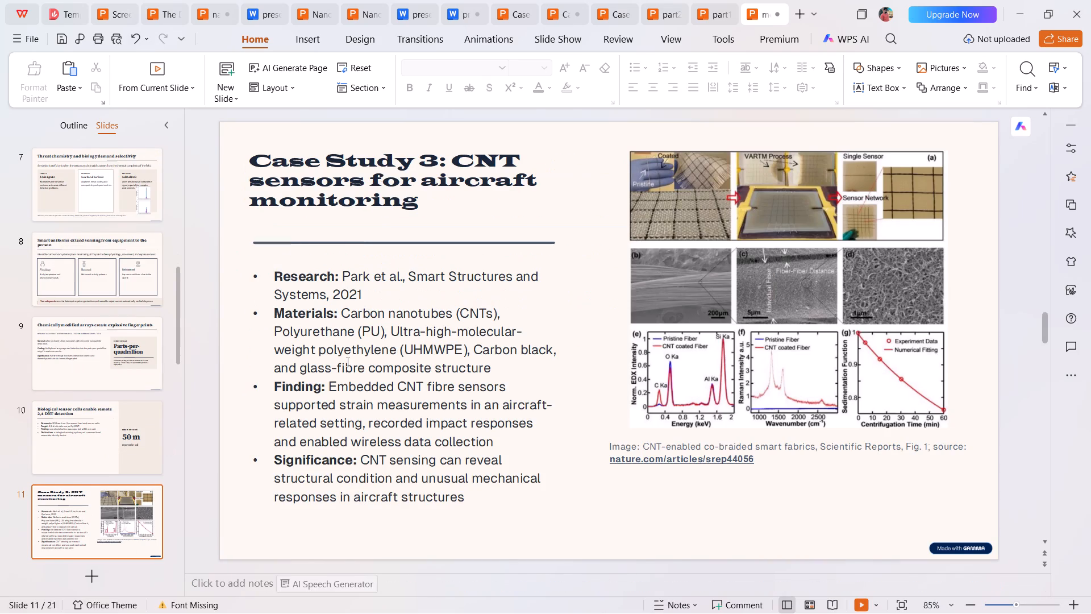
key("Down")
key("Down")
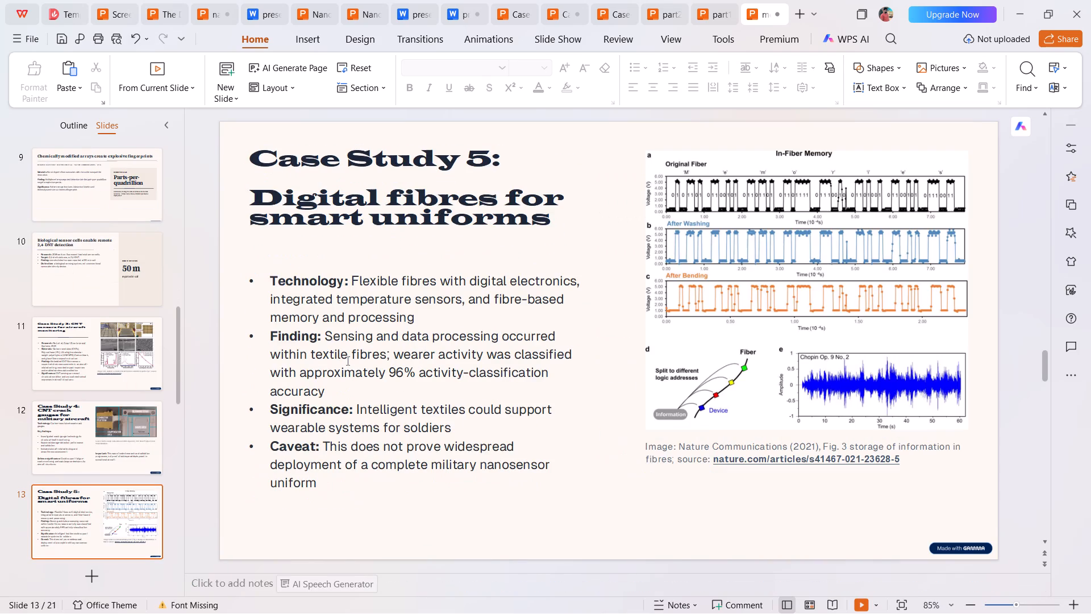
key("Down")
key("Down")
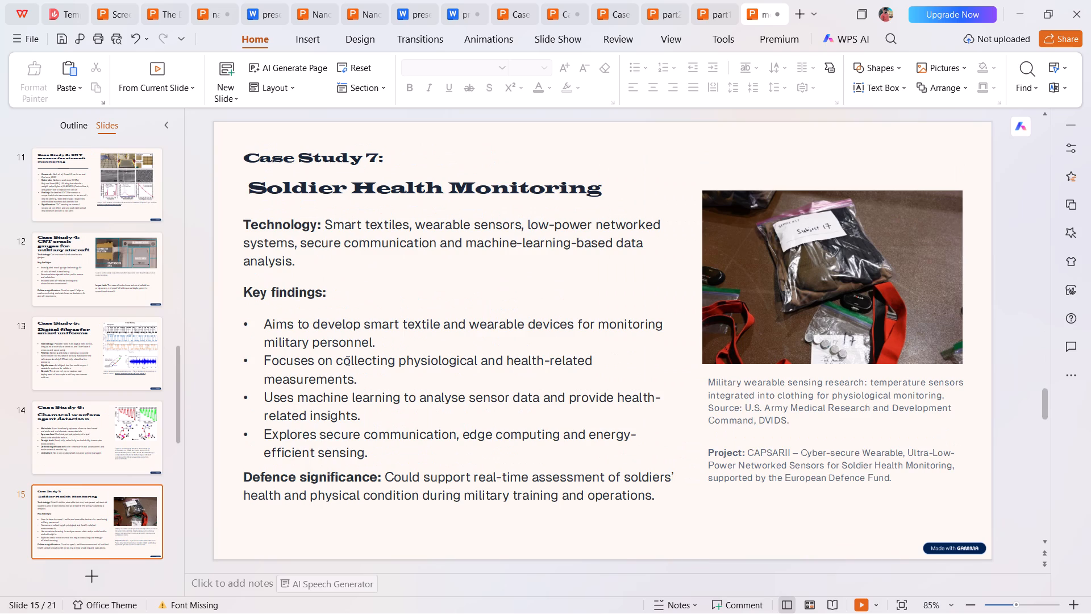
key("Down")
key("Down")
key("Down")
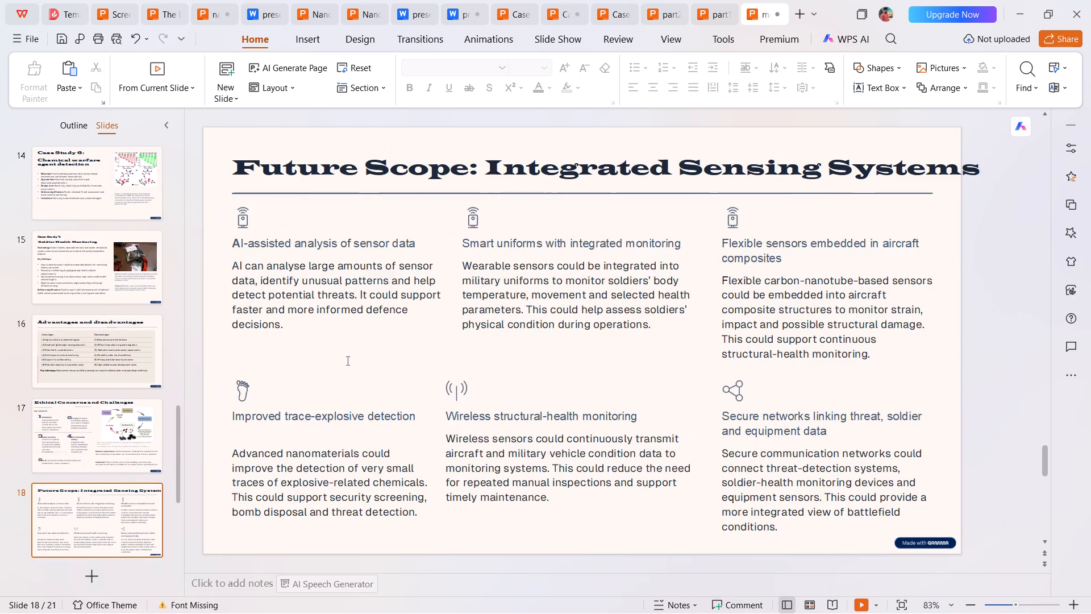
key("Up")
Reduce the font size of slide 18's title, Future Scope: Integrated Sensing Systems, by one increment.
triple_click(787, 166)
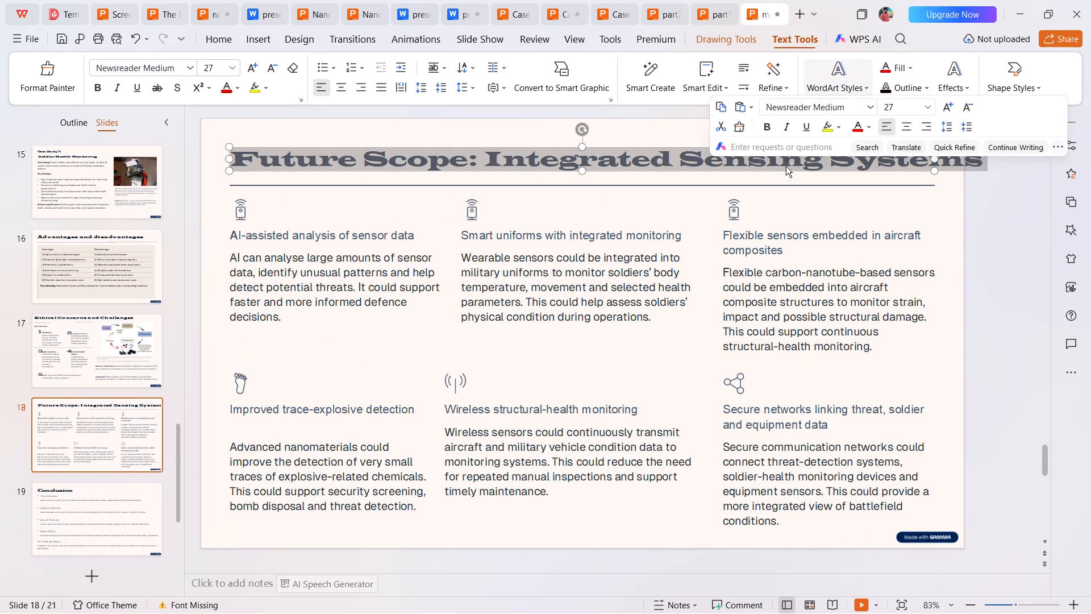
left_click(278, 63)
left_click(460, 258)
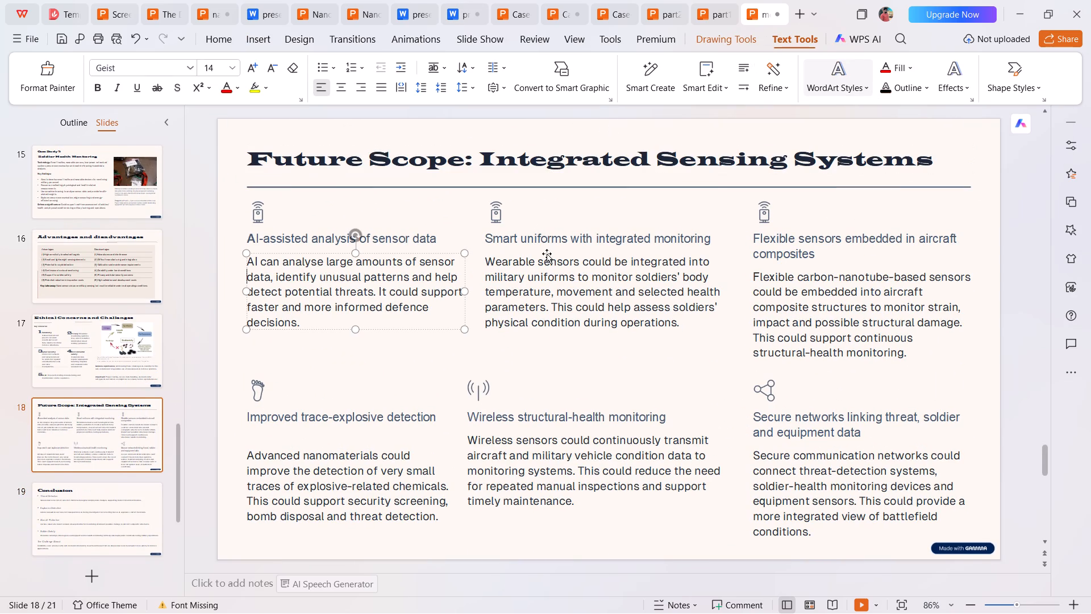
Check the Conclusion slide, look back through the deck to slide 1, and return to the References slide.
left_click(93, 505)
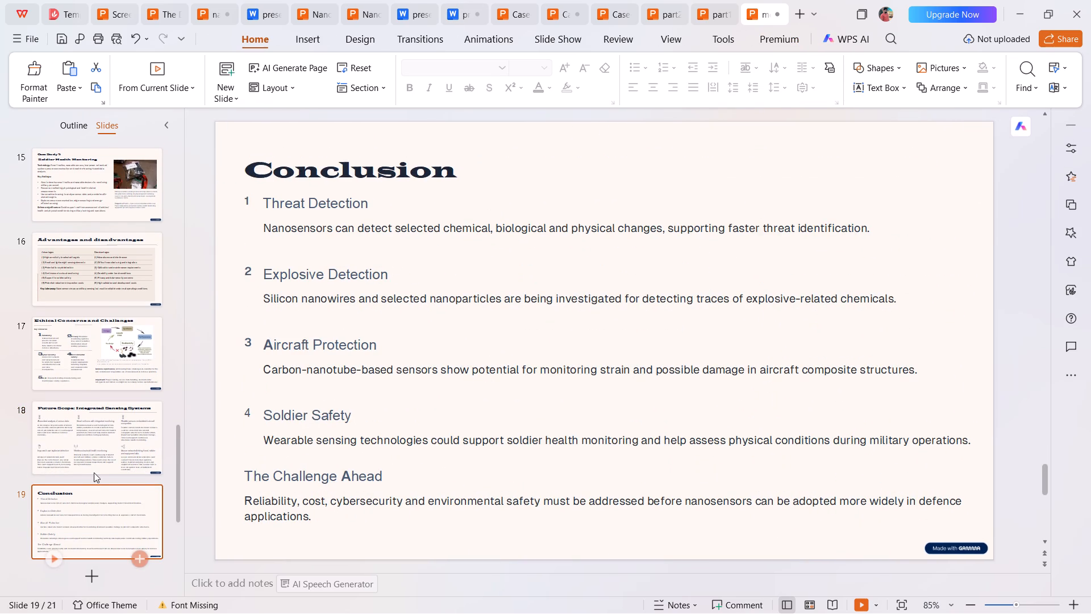
key("Down")
key("Up")
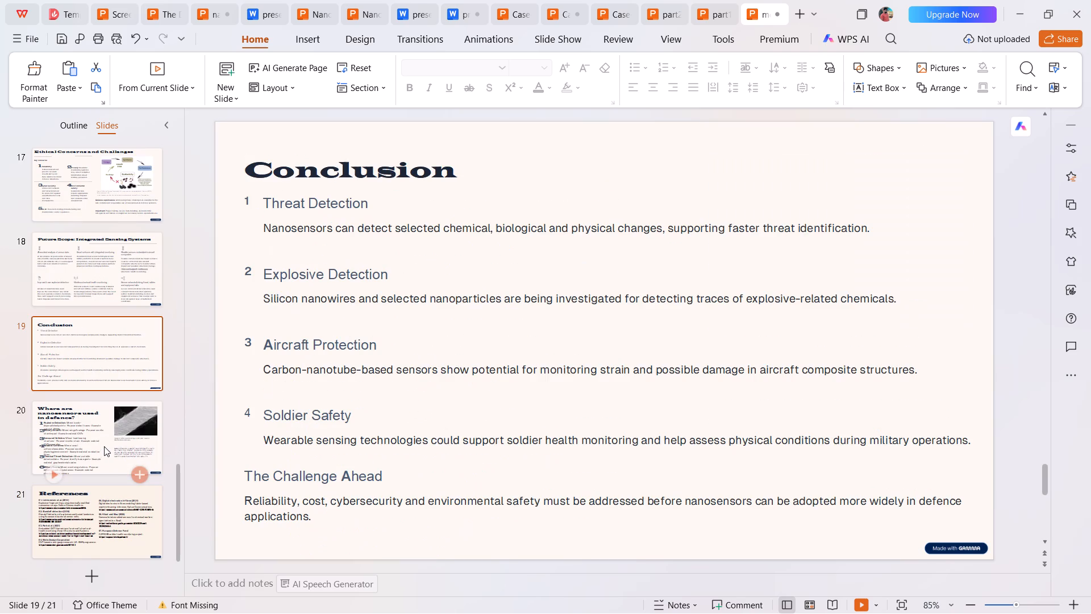
key("Up")
key("Up")
key("Up")
key("Up")
key("Up")
key("Up")
key("Up")
key("Up")
key("Up")
key("Up")
key("Up")
key("Up")
key("Up")
key("Up")
key("Up")
key("Up")
key("Up")
key("Up")
key("Up")
key("Up")
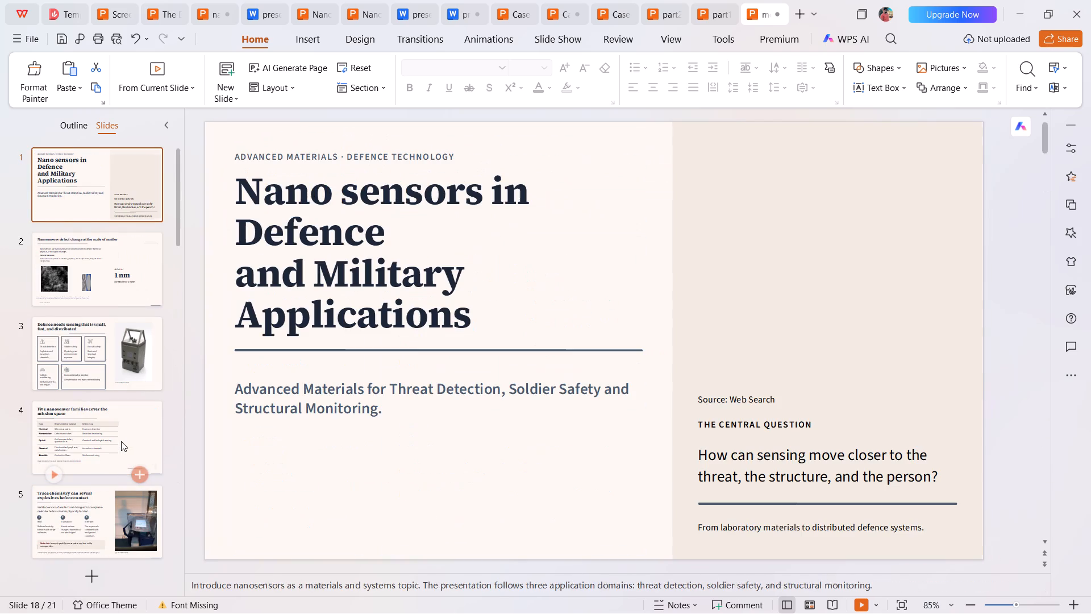
key("Down")
key("Down")
key("Down")
key("Down")
key("Down")
key("Down")
key("Down")
key("Down")
key("Down")
key("Down")
key("Down")
key("Down")
key("Down")
key("Down")
key("Down")
key("Down")
key("Down")
key("Down")
key("Down")
key("Down")
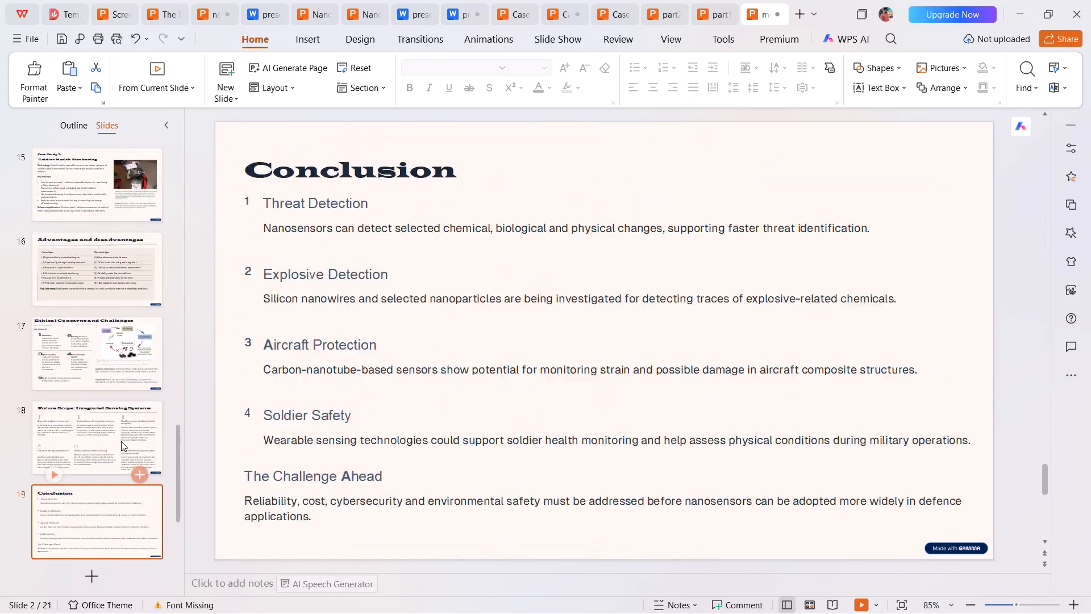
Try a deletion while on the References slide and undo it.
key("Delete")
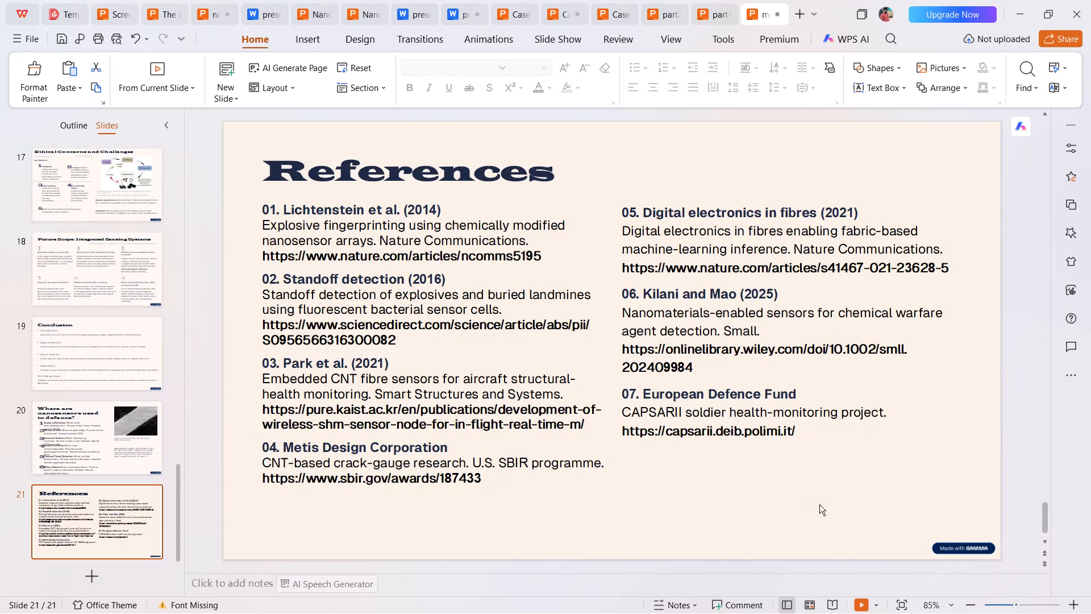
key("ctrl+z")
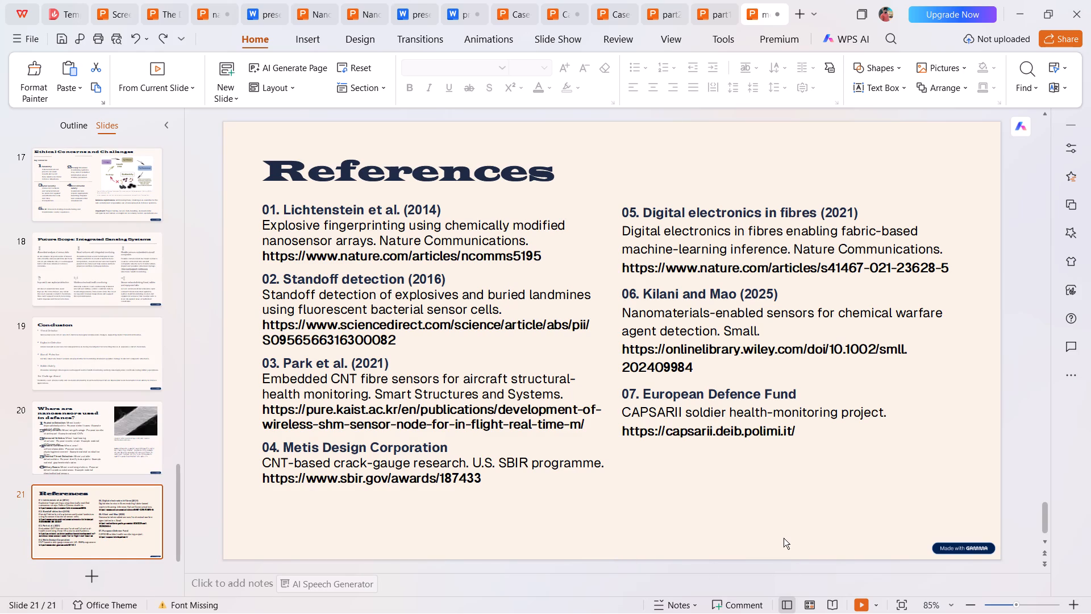
Capture a blank background patch from slide 21, paste it at 0.48 by 1.21 in, and place it over the Gamma badge.
key("Print")
left_click_drag(757, 505, 860, 547)
left_click(664, 473)
key("ctrl+v")
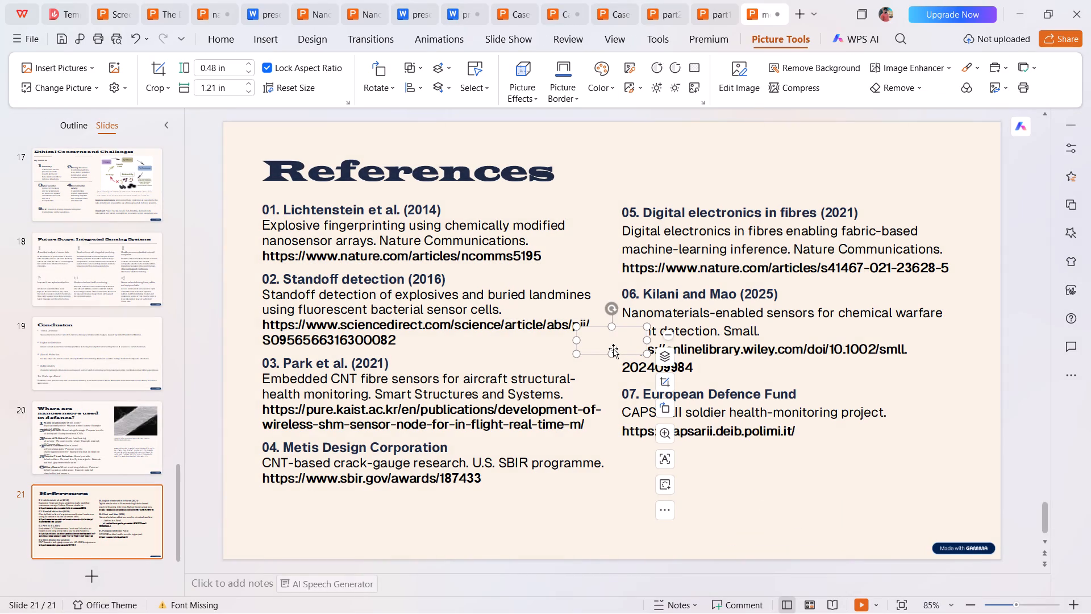
left_click_drag(611, 341, 959, 543)
left_click(728, 538)
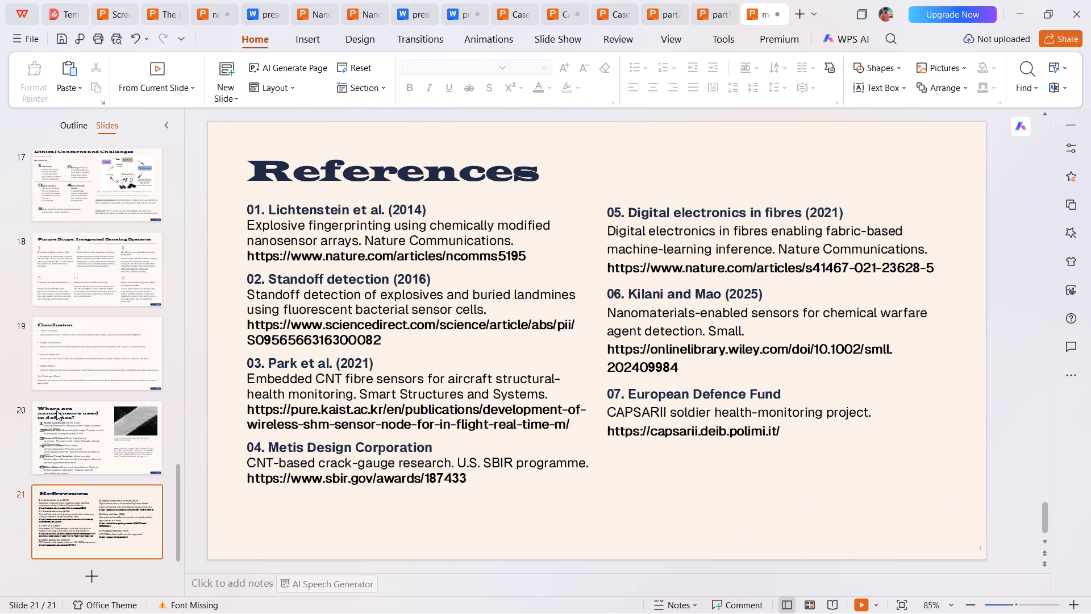
left_click(928, 538)
left_click_drag(934, 538, 942, 540)
left_click(839, 497)
Capture a blank background patch from slide 20, paste it, and cover the Gamma badge with it at 0.40 by 1.38 in.
left_click(102, 428)
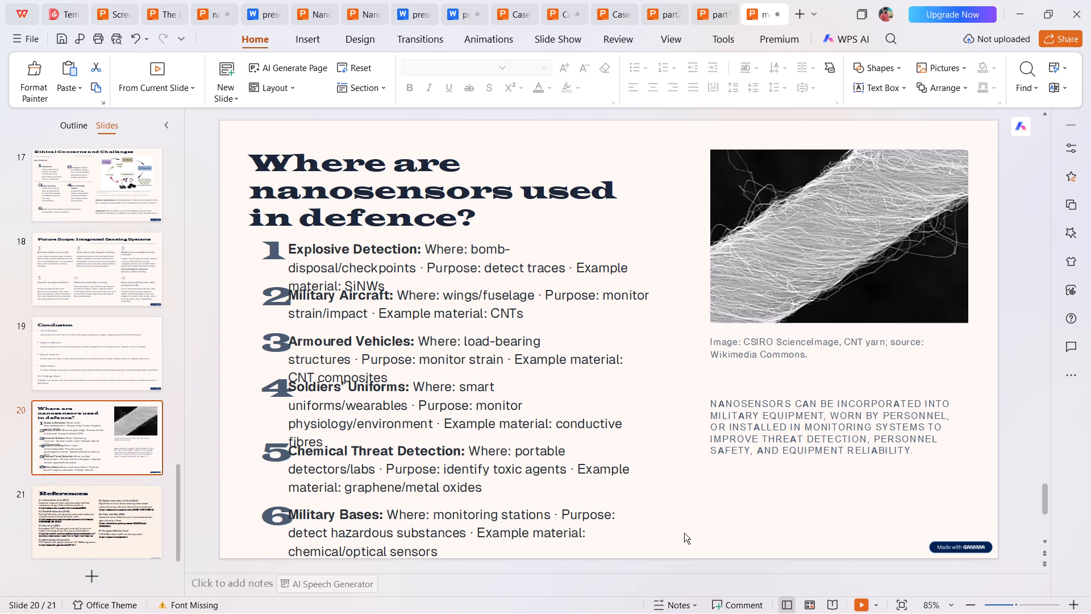
left_click(722, 509)
key("Print")
left_click_drag(699, 503, 780, 527)
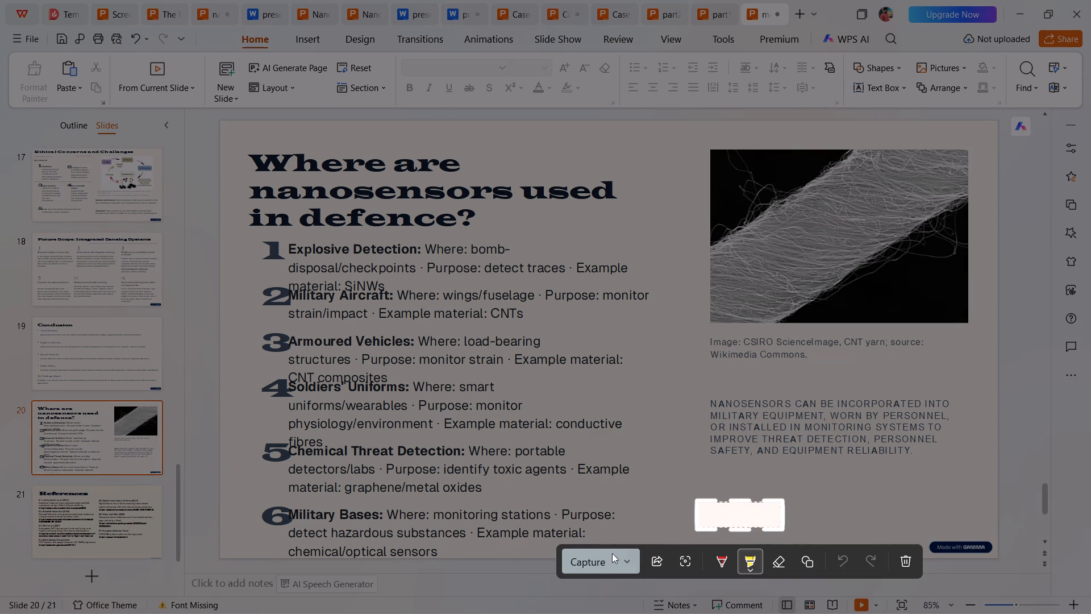
left_click(603, 558)
key("ctrl+v")
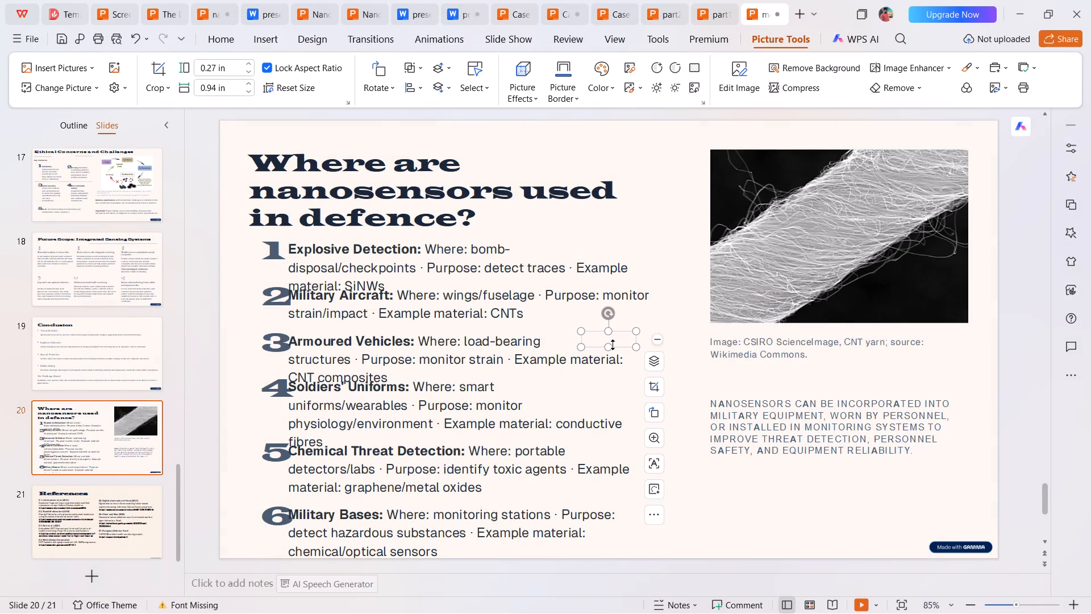
left_click_drag(609, 339, 956, 547)
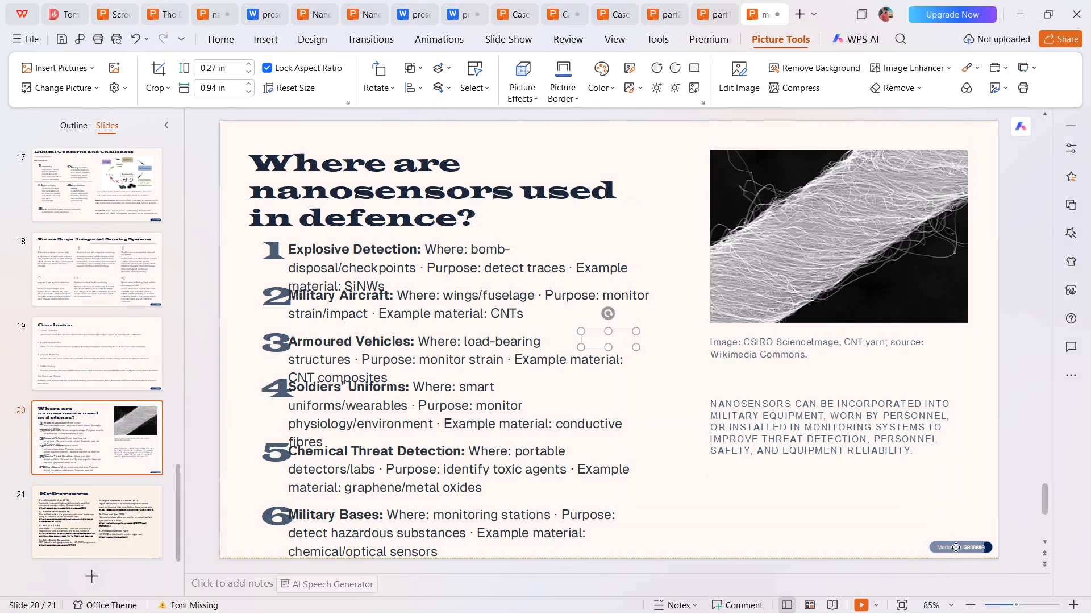
left_click_drag(956, 547, 963, 546)
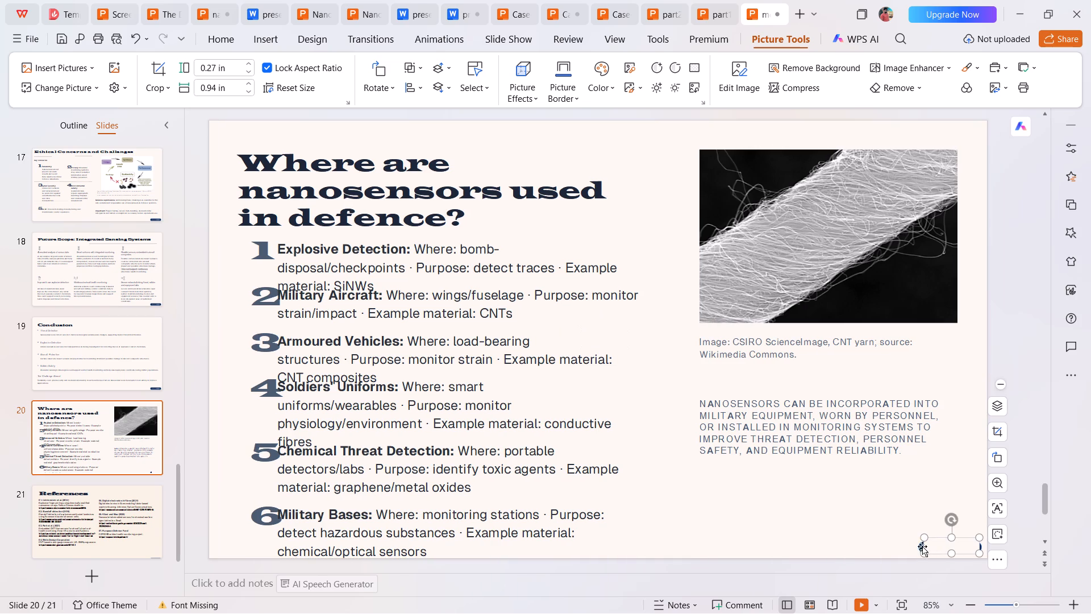
left_click_drag(925, 539, 907, 535)
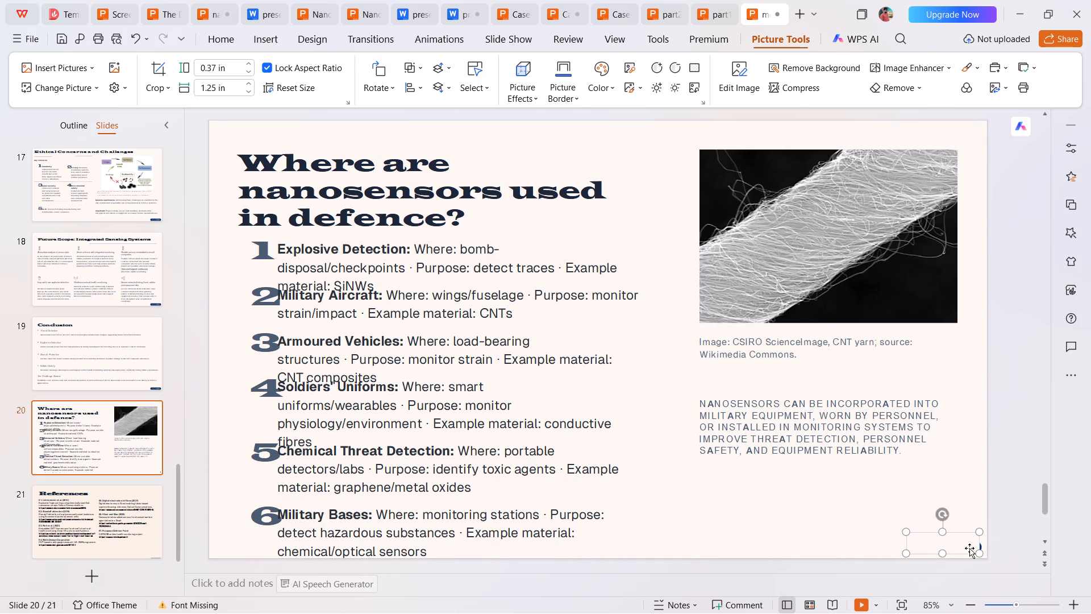
left_click_drag(977, 530, 984, 529)
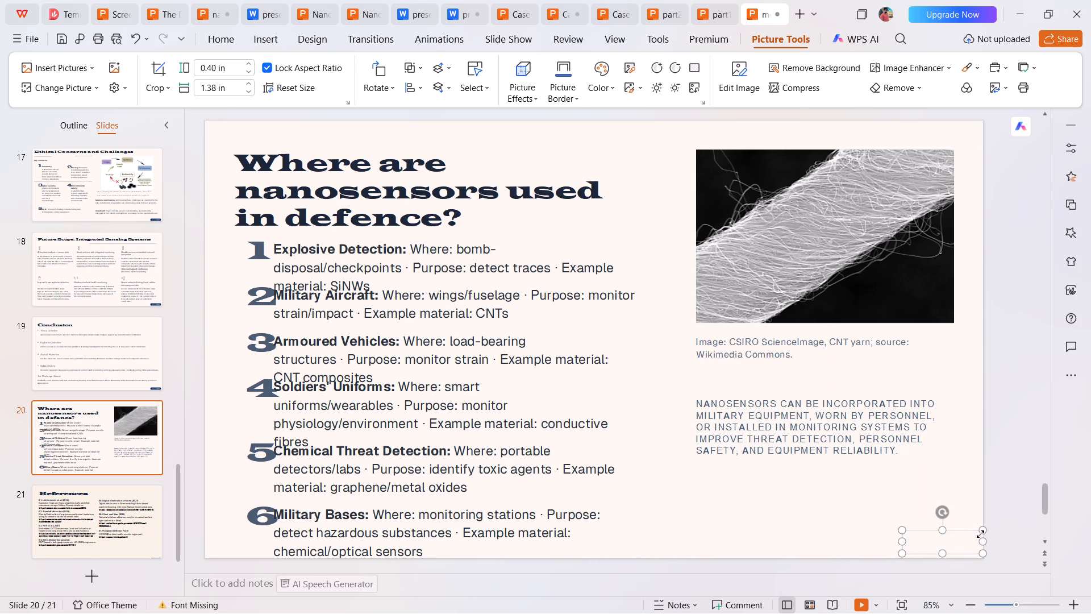
left_click(836, 535)
Paste the background patch on the Conclusion slide, move it over the Gamma badge, and enlarge it to cover the badge fully.
left_click(116, 365)
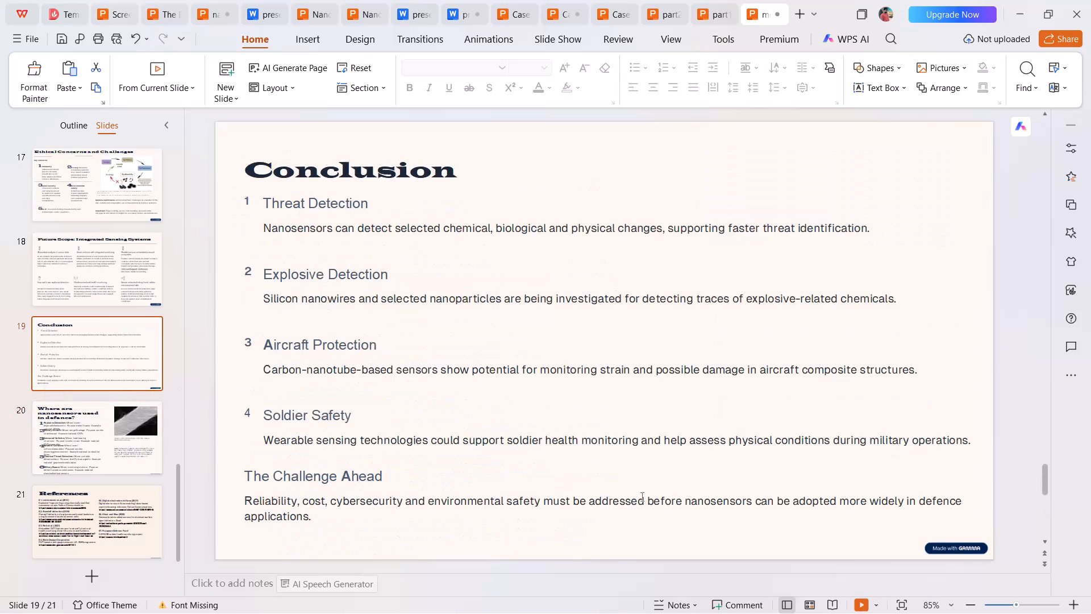
key("ctrl+v")
left_click_drag(606, 340, 642, 355)
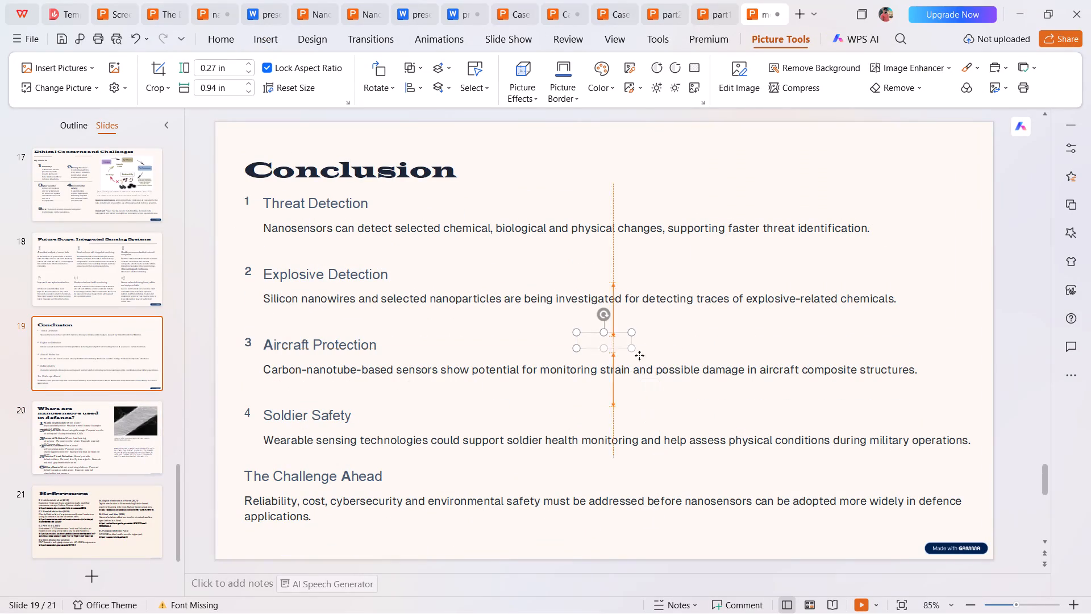
left_click_drag(642, 355, 961, 547)
left_click_drag(925, 540, 911, 540)
left_click(836, 550)
Paste the background patch on slide 18, Future Scope, and position and widen it over the Gamma badge.
scroll(118, 396, "up", 1)
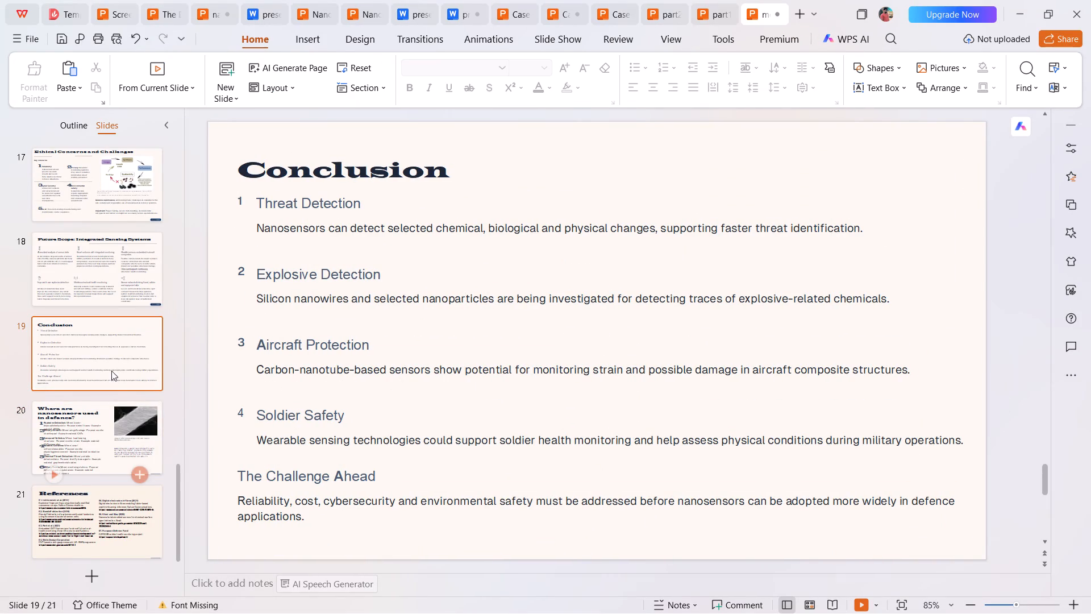
left_click(125, 351)
key("ctrl+v")
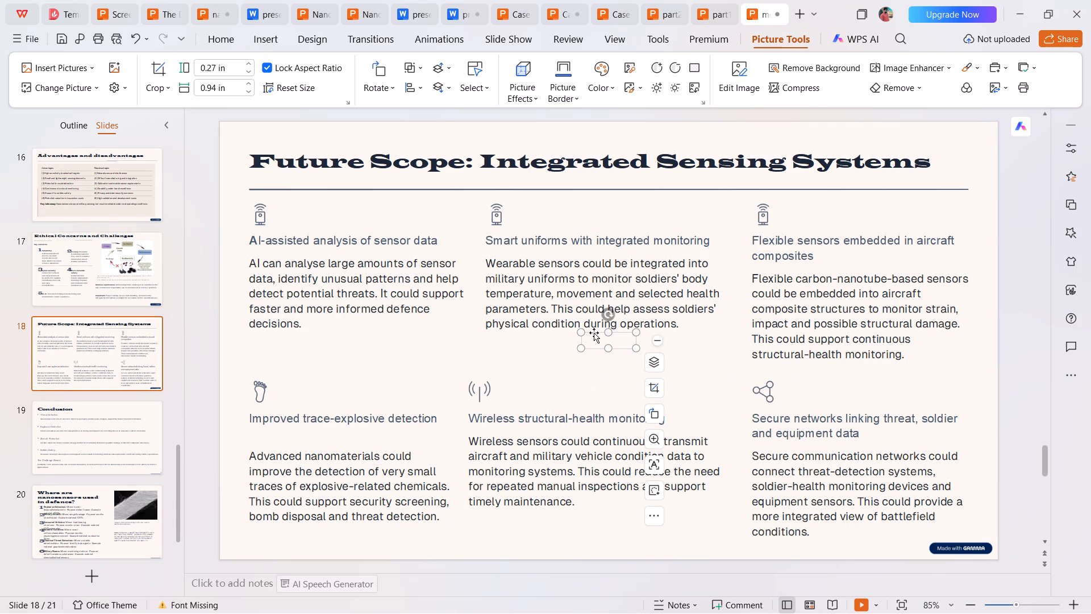
left_click_drag(601, 339, 963, 545)
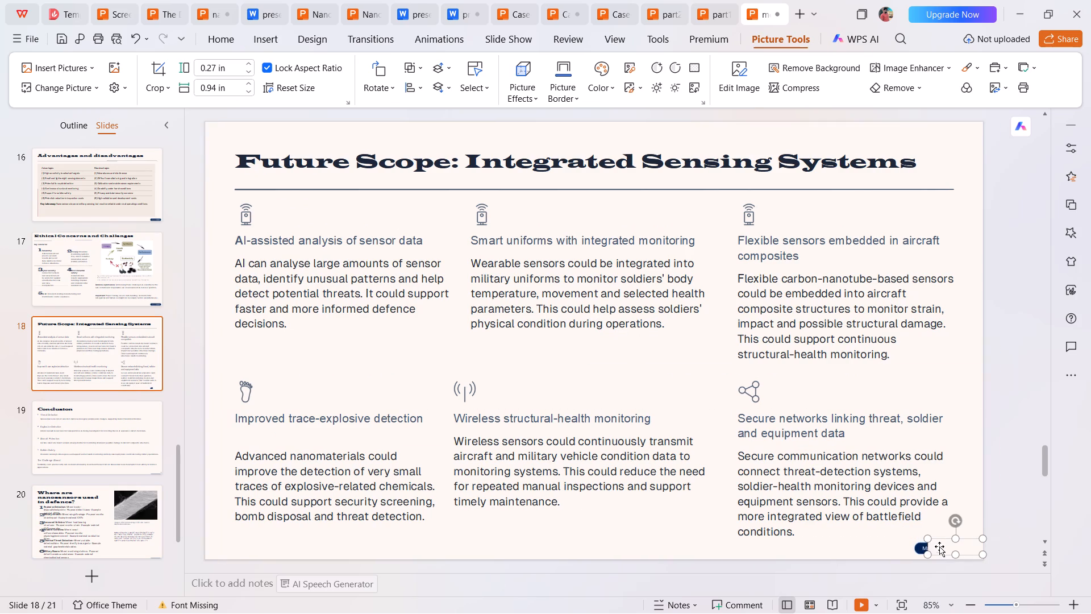
left_click_drag(927, 538, 902, 538)
left_click(838, 553)
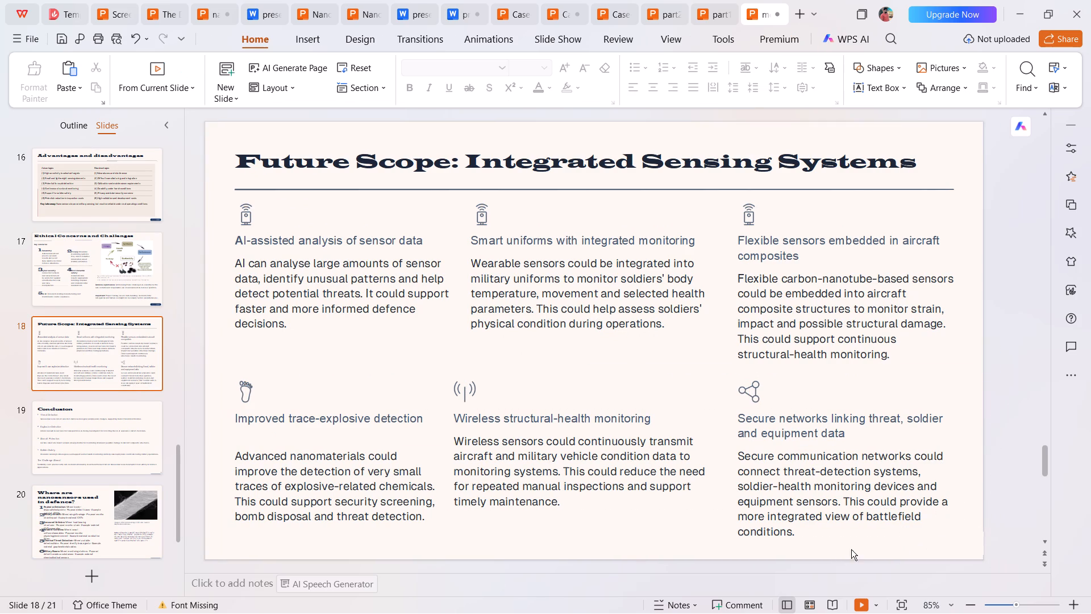
Paste the background patch on slide 17, Ethical Concerns and Challenges, and enlarge it to 0.46 by 1.57 in over the Gamma badge.
left_click(124, 281)
key("ctrl+v")
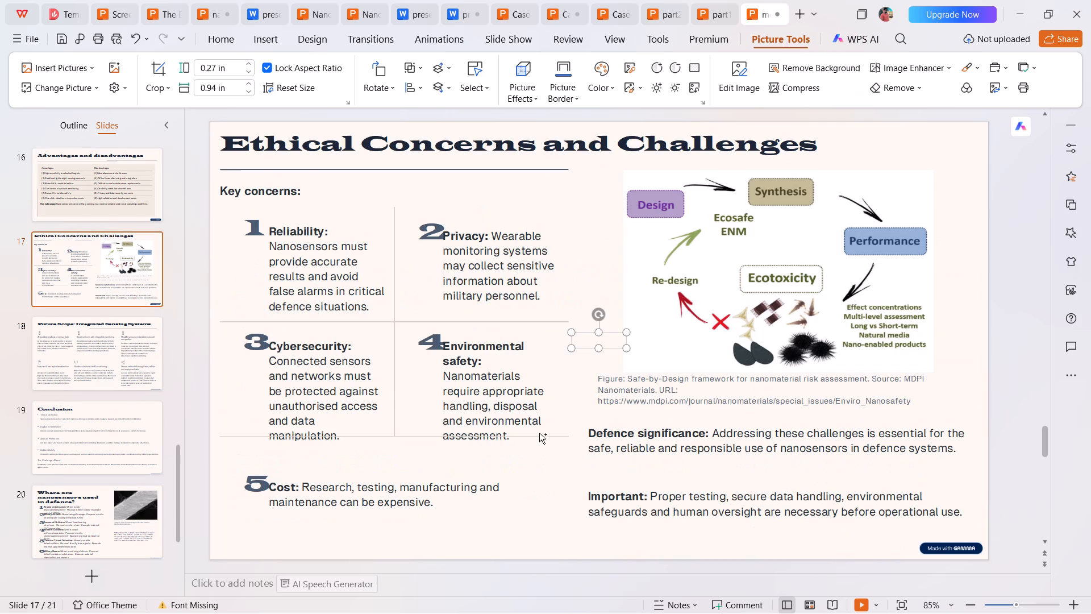
left_click_drag(584, 341, 947, 553)
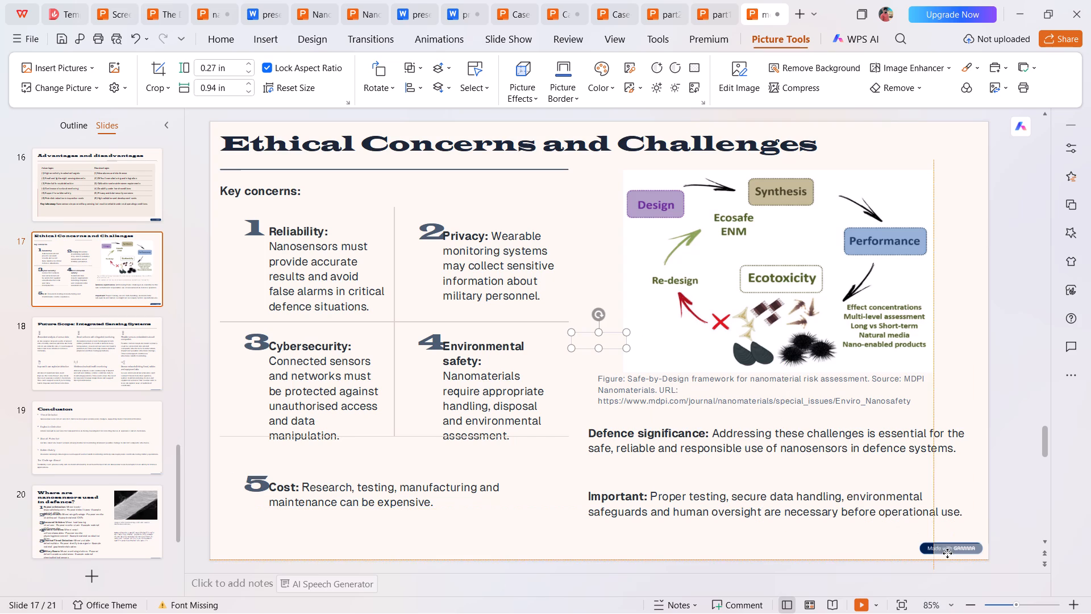
left_click_drag(947, 553, 943, 550)
left_click_drag(922, 538, 896, 534)
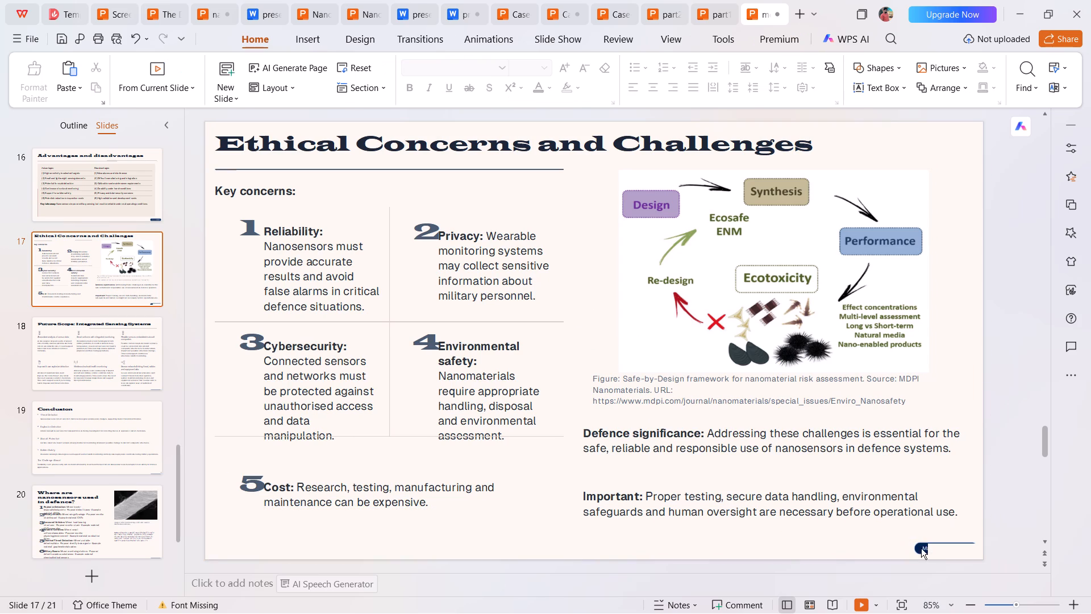
left_click(924, 549)
left_click(932, 549)
left_click_drag(927, 544, 890, 537)
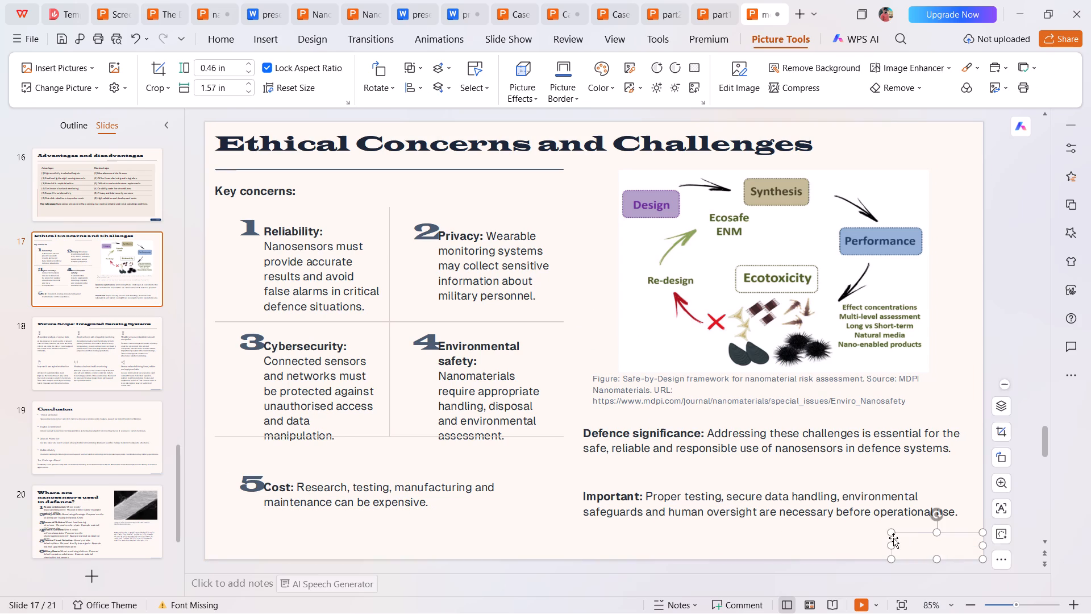
left_click(837, 541)
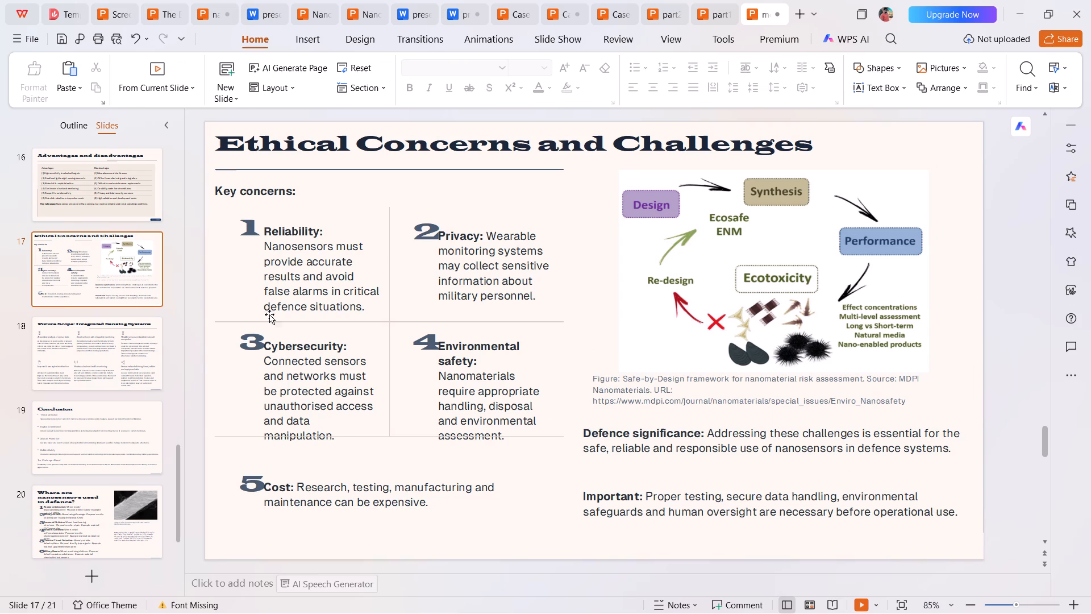
Paste the background patch on slide 16, stretch it to 0.96 by 2.11 in, and move it over the Gamma badge.
left_click(136, 217)
key("ctrl+v")
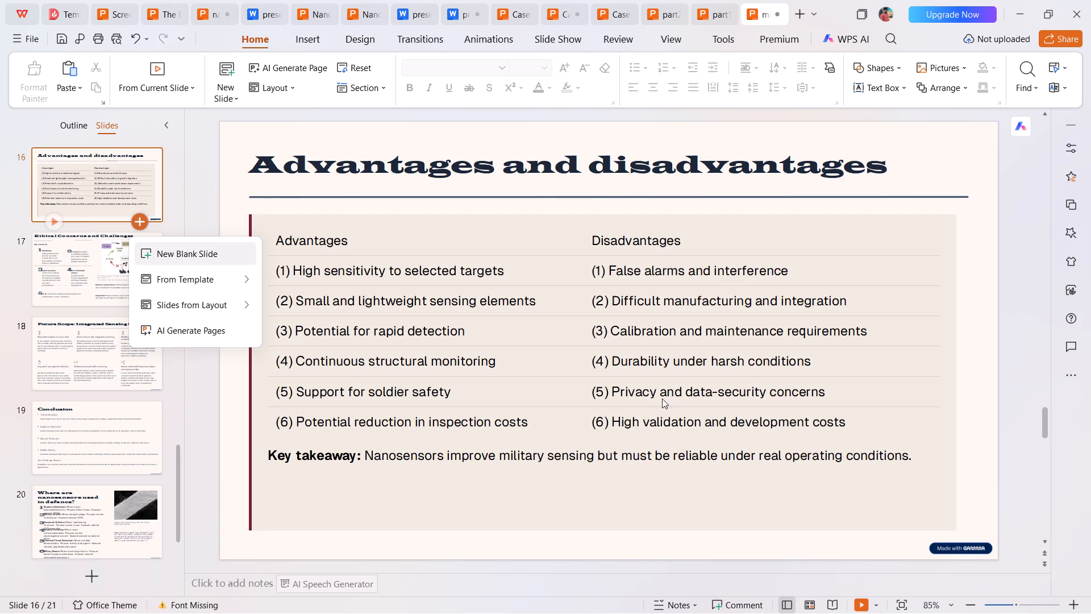
left_click(656, 537)
key("ctrl+v")
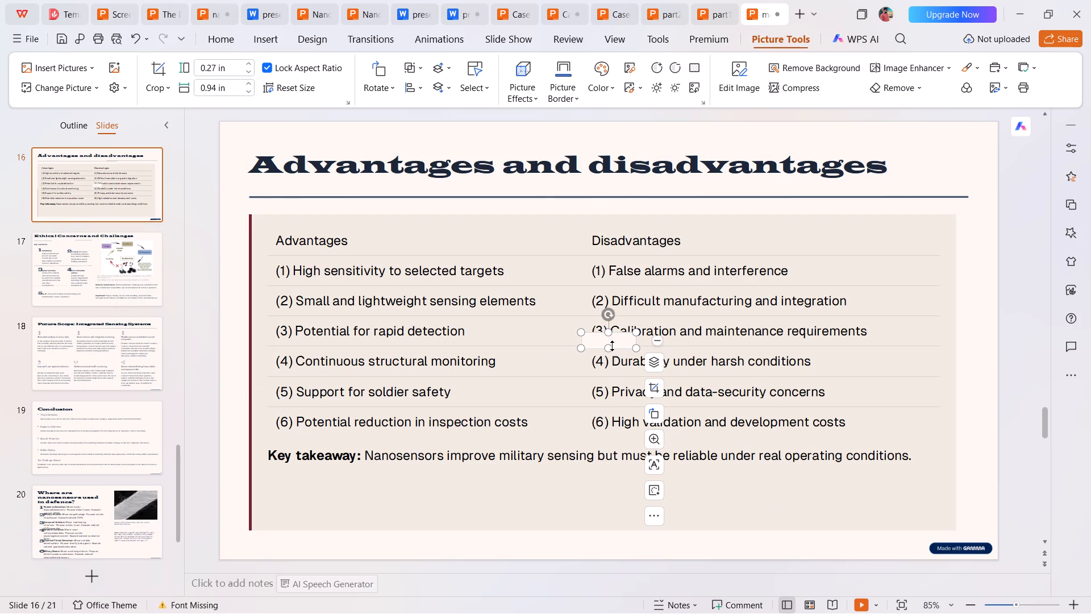
left_click_drag(607, 349, 619, 388)
left_click_drag(635, 358, 641, 359)
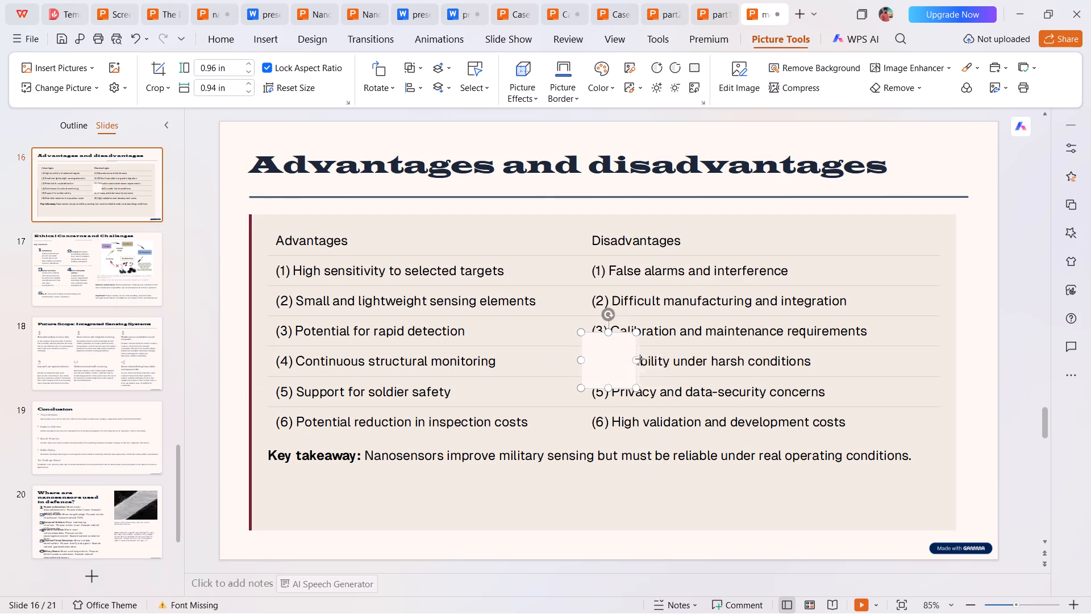
left_click_drag(641, 359, 703, 359)
left_click_drag(636, 362, 930, 531)
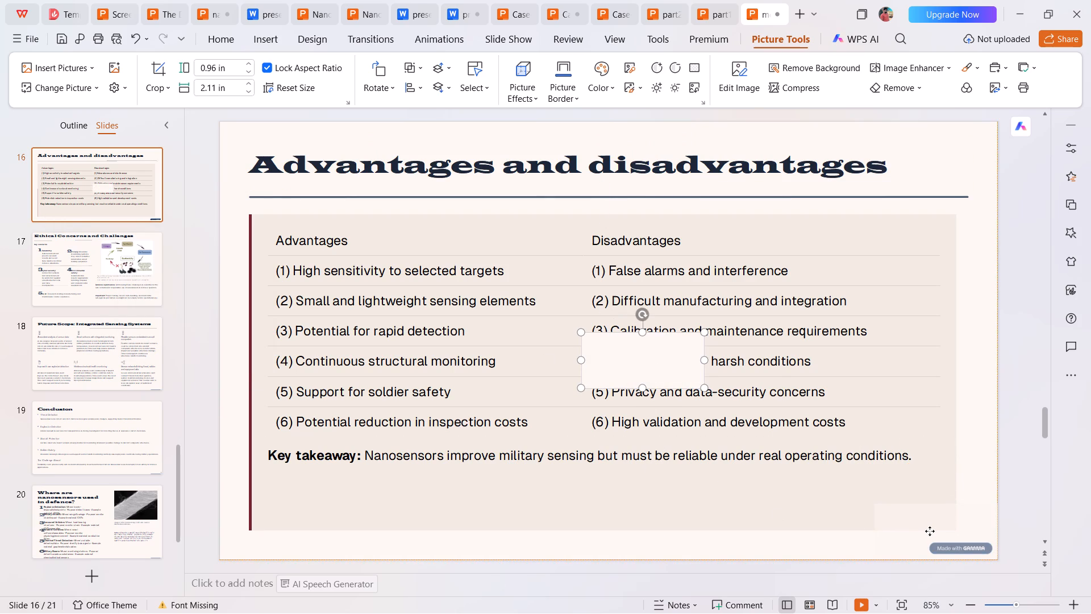
left_click_drag(930, 531, 927, 532)
Resize slide 16's patch to clear the table panel while fully covering the Gamma badge.
left_click_drag(857, 504, 893, 529)
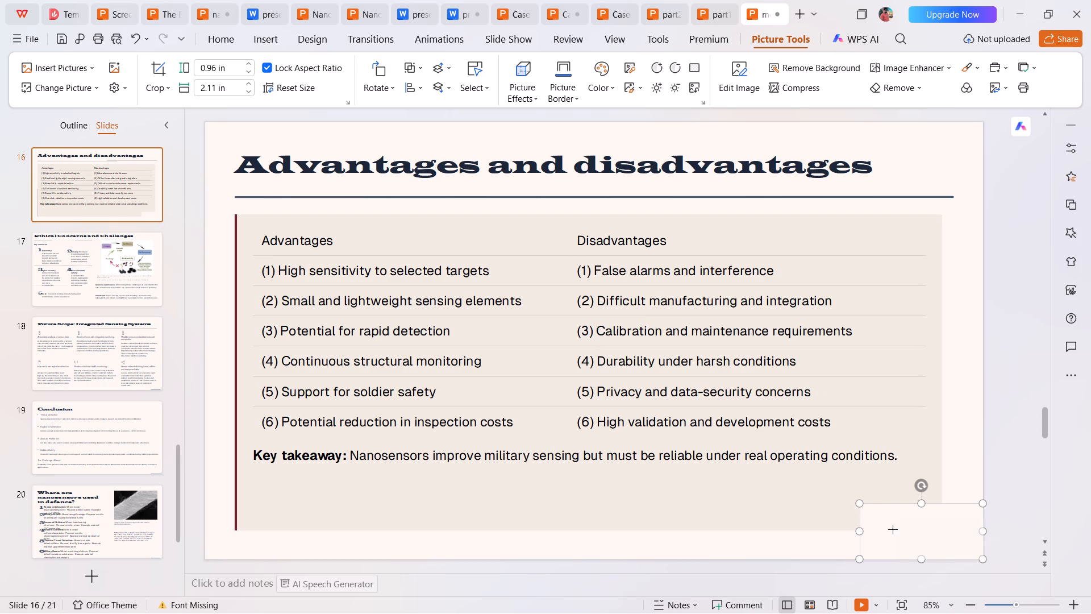
left_click_drag(893, 529, 893, 530)
left_click_drag(893, 518, 914, 529)
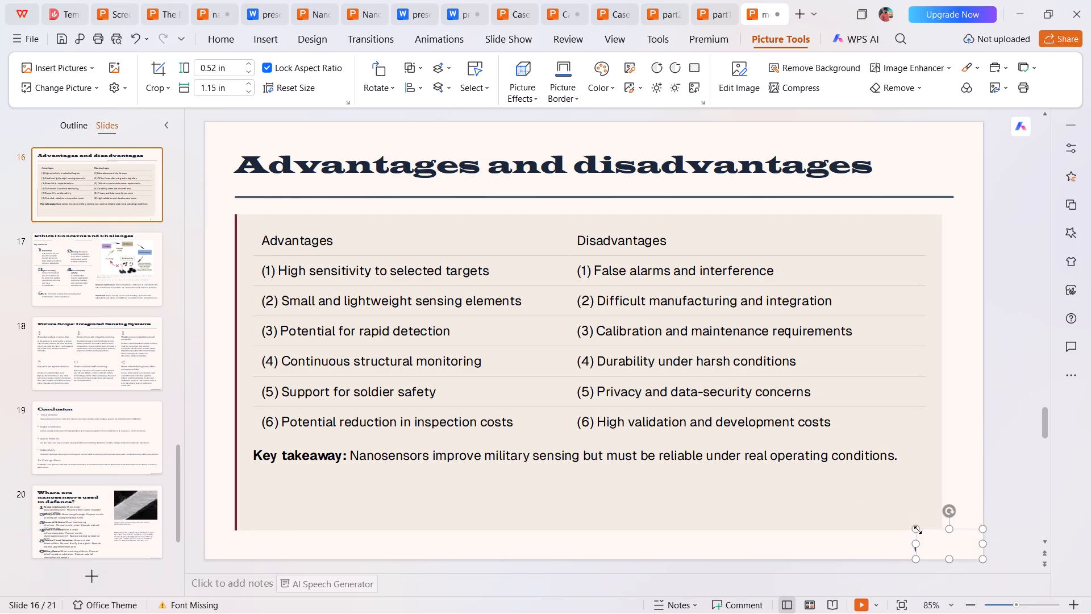
left_click_drag(916, 528, 926, 534)
left_click(868, 542)
left_click(948, 541)
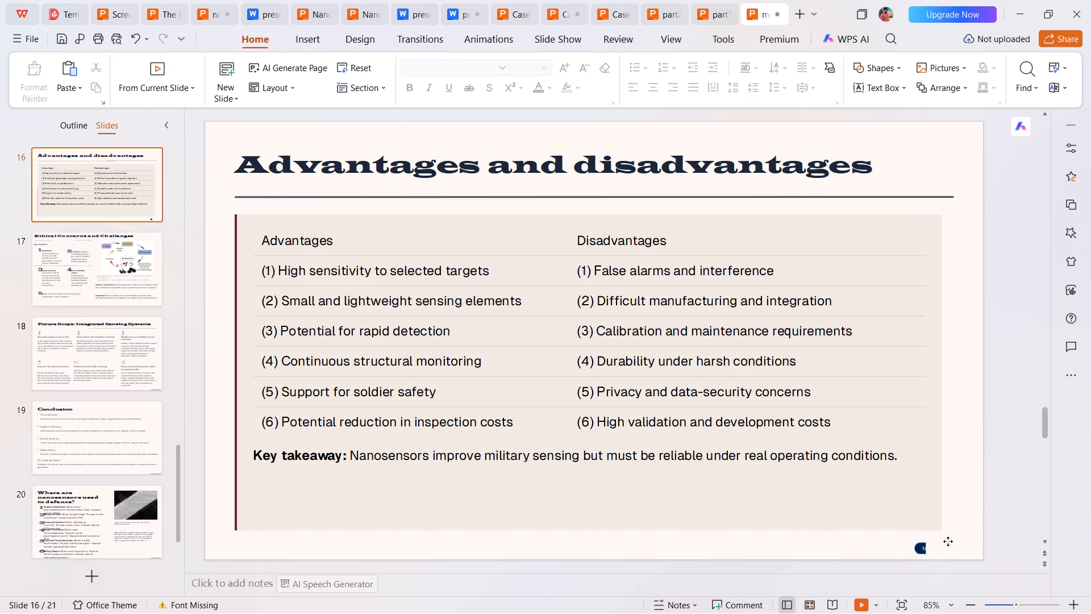
left_click_drag(925, 544, 900, 543)
left_click(865, 544)
Paste the background patch on slide 15, Soldier Health Monitoring, and position and enlarge it over the Gamma badge.
scroll(160, 354, "up", 1)
scroll(101, 351, "up", 2)
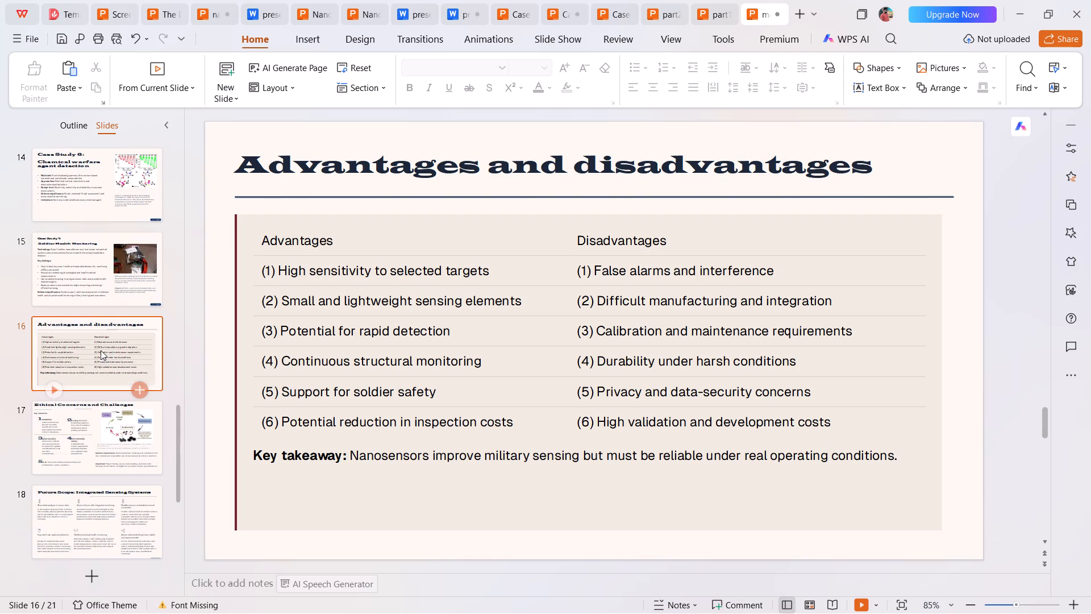
left_click(143, 355)
key("ctrl+v")
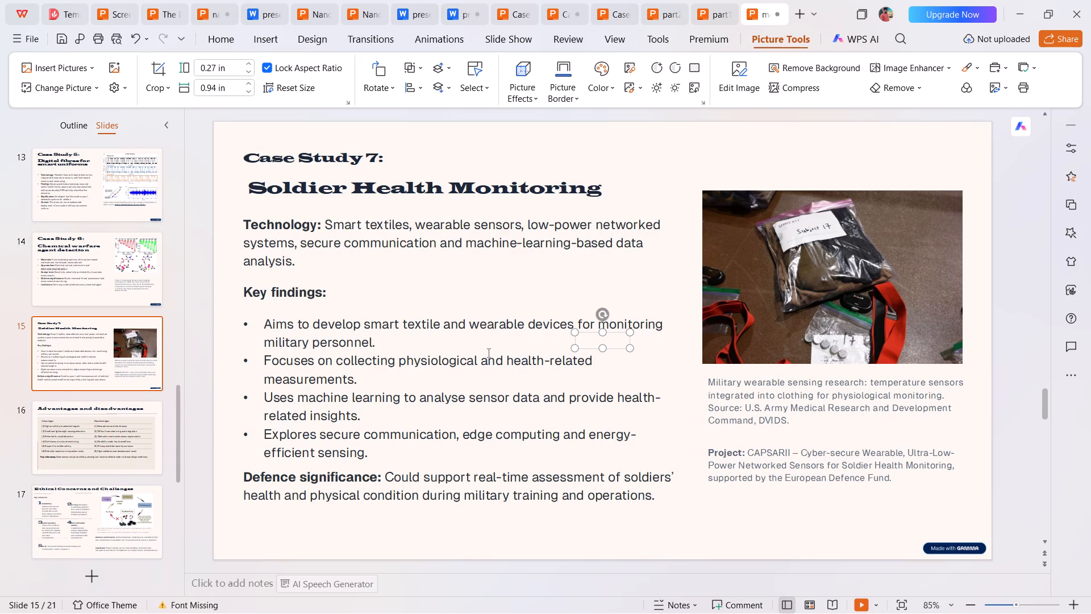
left_click_drag(601, 338, 952, 546)
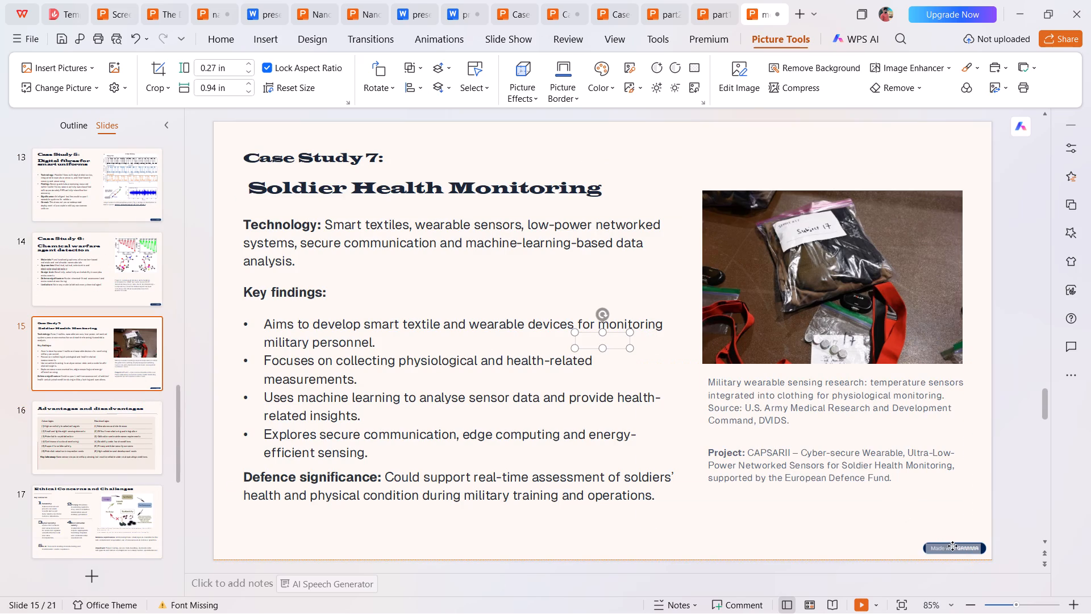
left_click_drag(952, 546, 957, 542)
left_click_drag(926, 552, 914, 555)
left_click(848, 536)
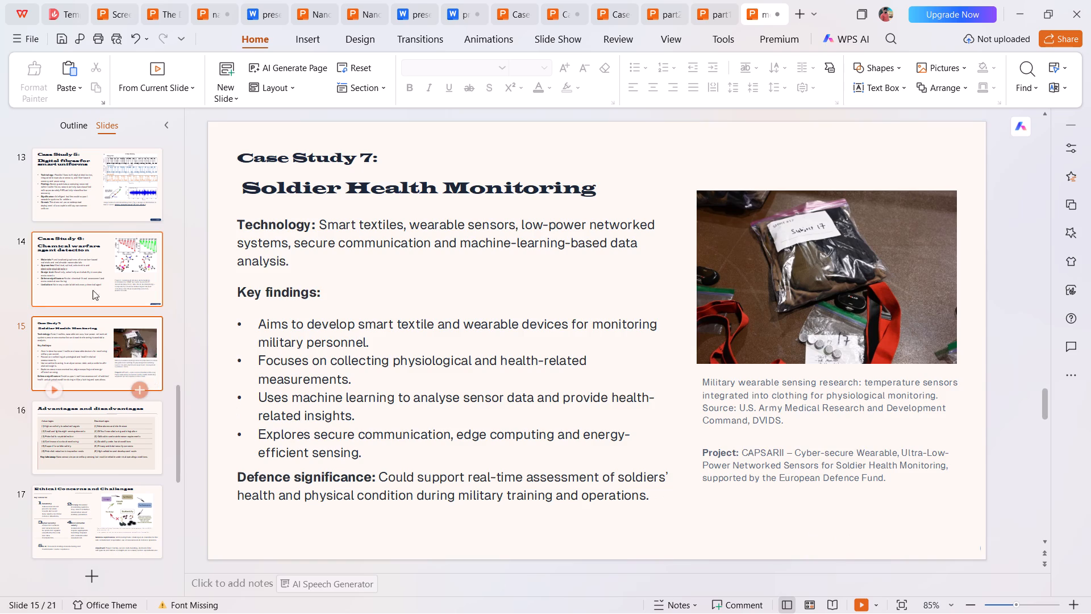
Paste the background patch on slide 14, Chemical warfare agent detection, and position and enlarge it over the Gamma badge.
left_click(120, 277)
key("ctrl+v")
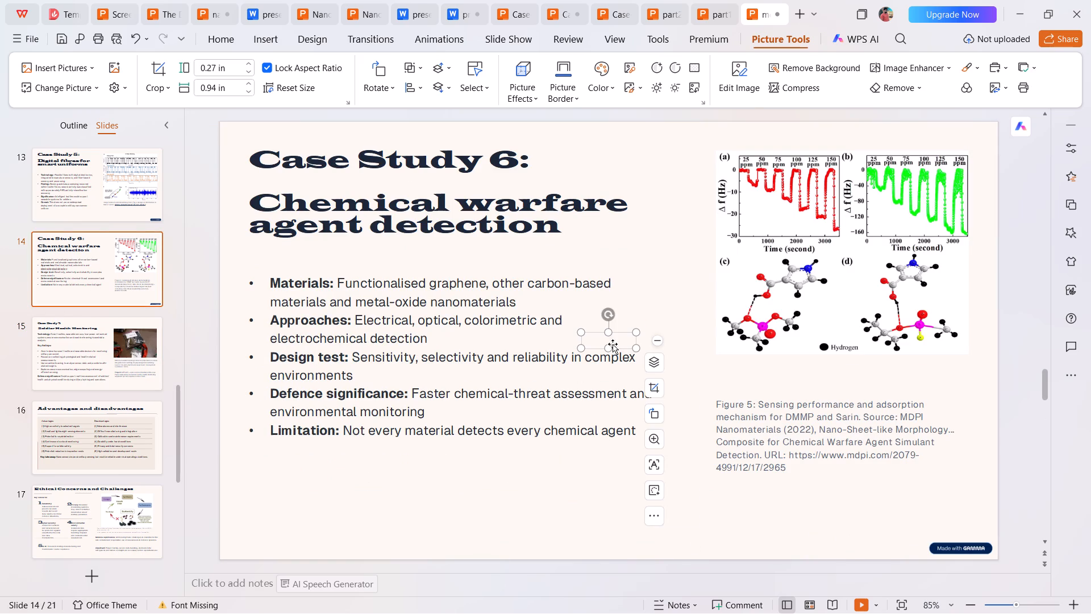
left_click_drag(609, 339, 965, 545)
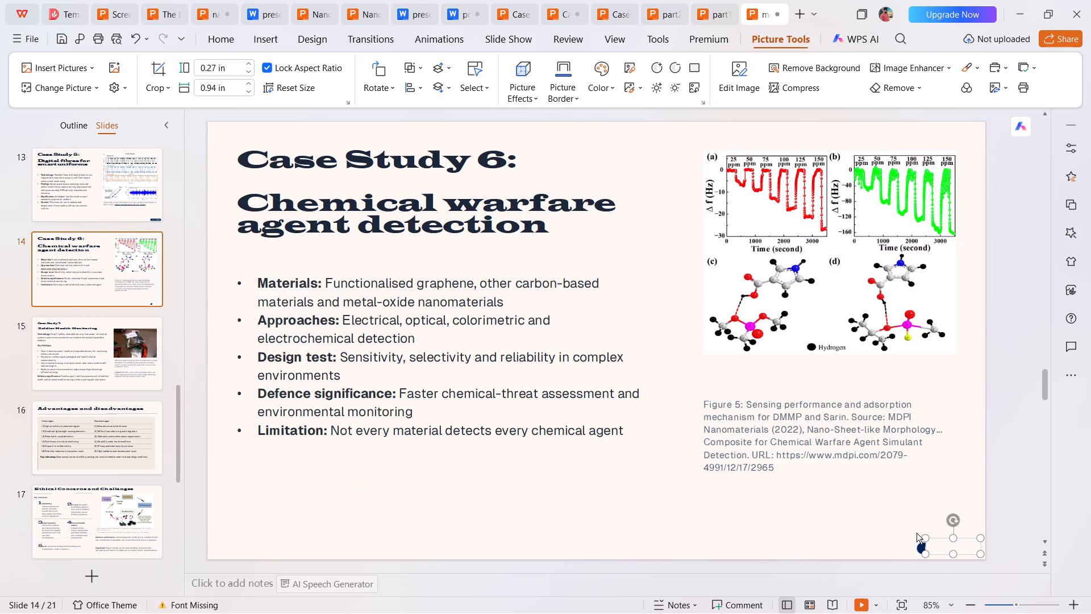
left_click_drag(927, 536, 905, 536)
left_click(814, 532)
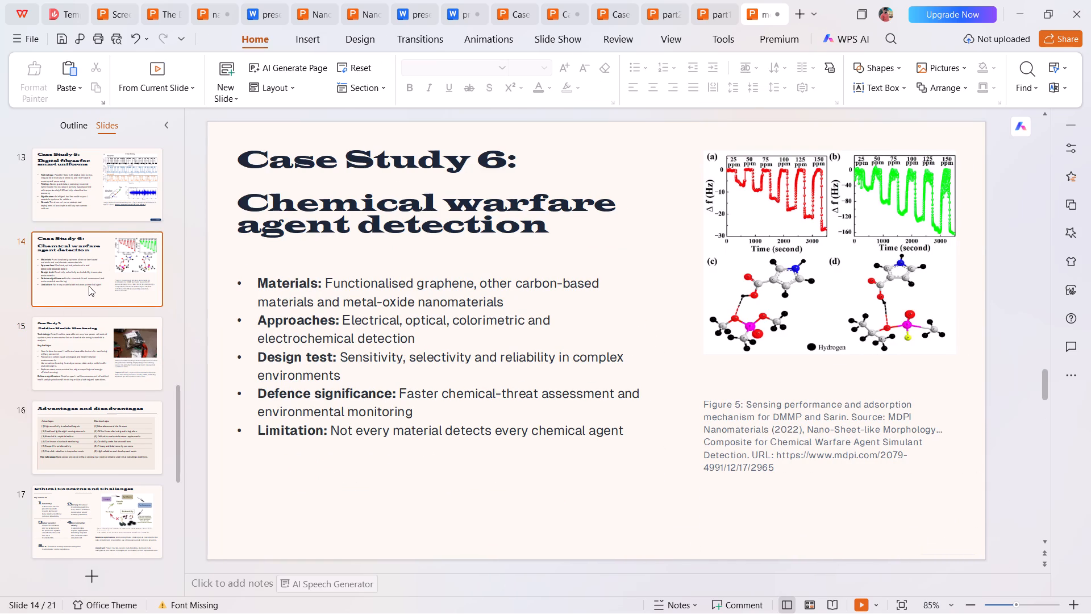
Paste the background patch on slide 13, Digital fibres for smart uniforms, then position and enlarge it over the Gamma badge.
scroll(89, 286, "up", 1)
left_click(80, 235)
key("ctrl+v")
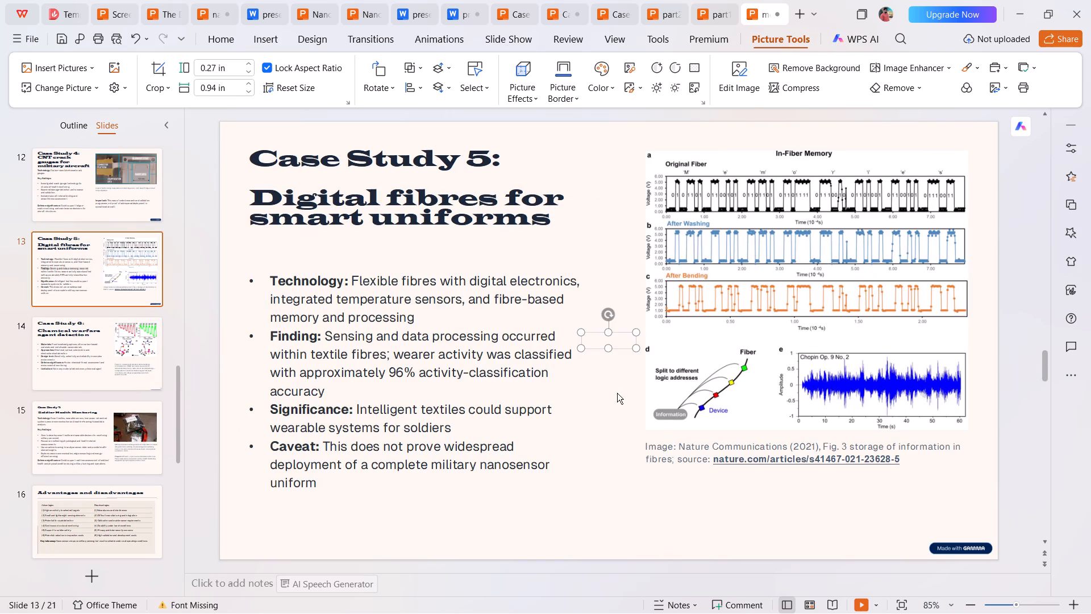
left_click_drag(594, 338, 947, 545)
left_click_drag(947, 545, 950, 545)
left_click_drag(925, 537, 913, 537)
left_click(865, 538)
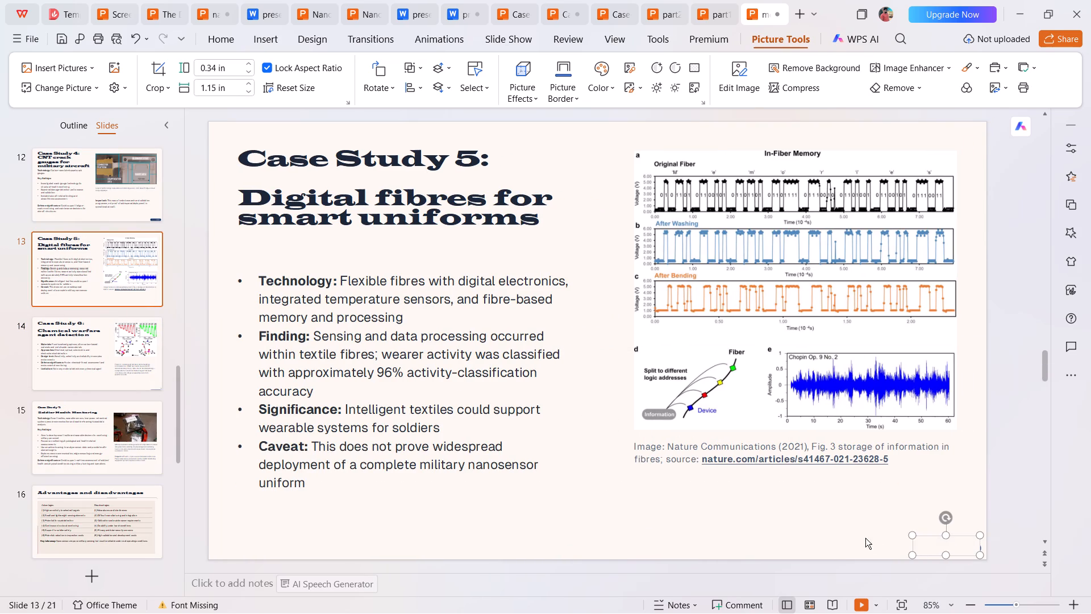
left_click(938, 539)
left_click_drag(947, 544, 956, 547)
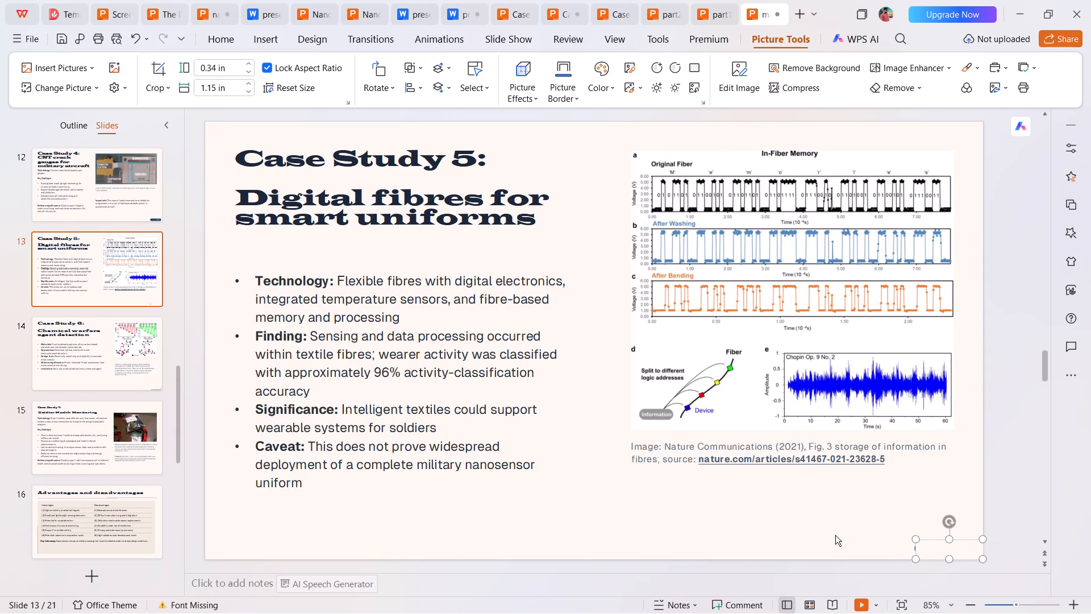
left_click(825, 534)
left_click(960, 549)
left_click_drag(911, 537, 896, 534)
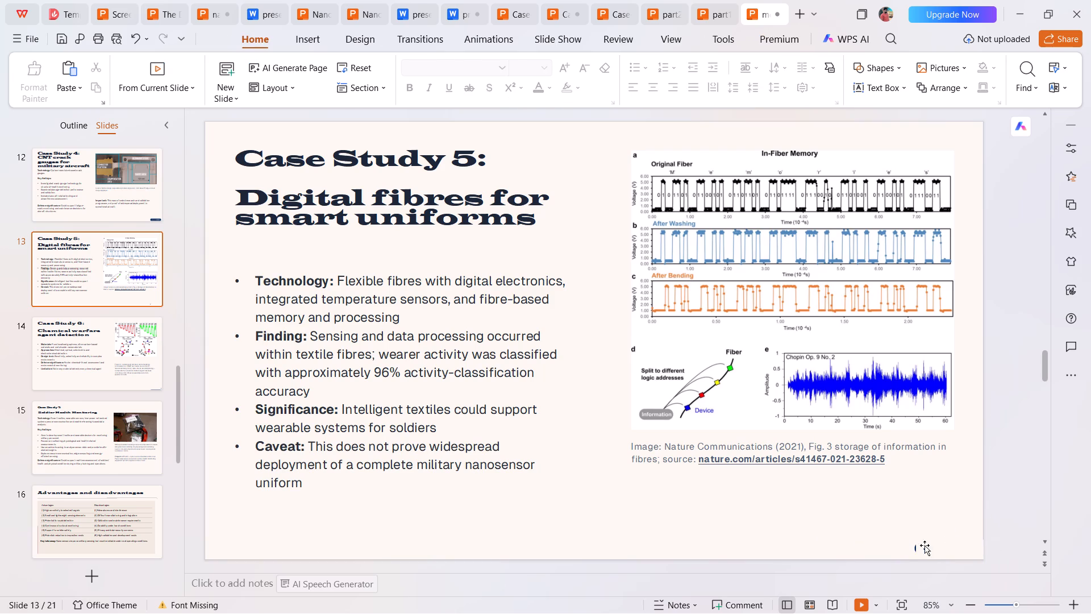
left_click(930, 546)
left_click_drag(914, 538, 884, 532)
left_click(811, 524)
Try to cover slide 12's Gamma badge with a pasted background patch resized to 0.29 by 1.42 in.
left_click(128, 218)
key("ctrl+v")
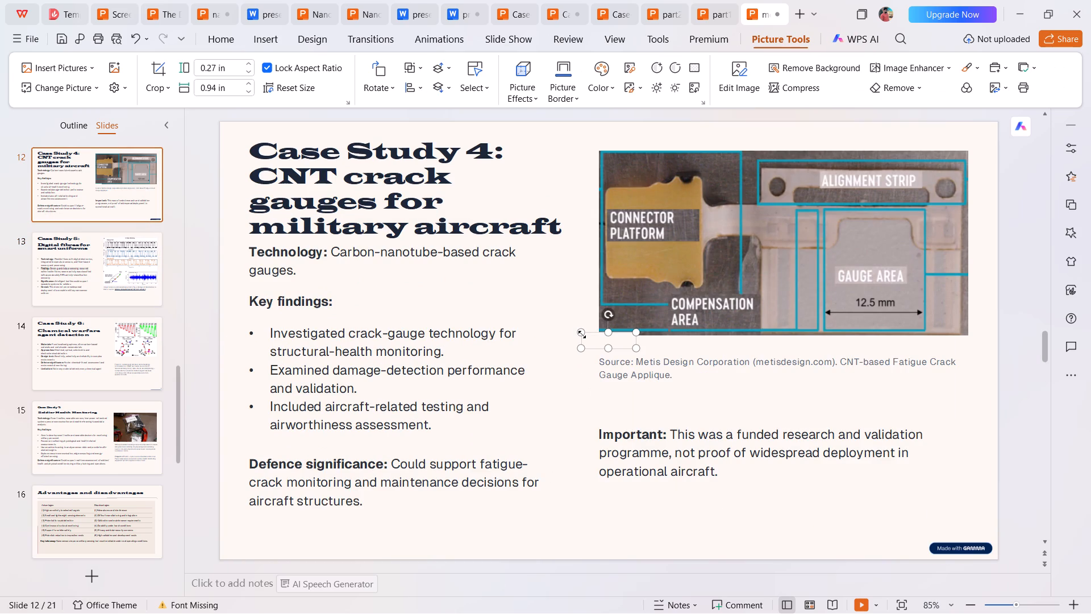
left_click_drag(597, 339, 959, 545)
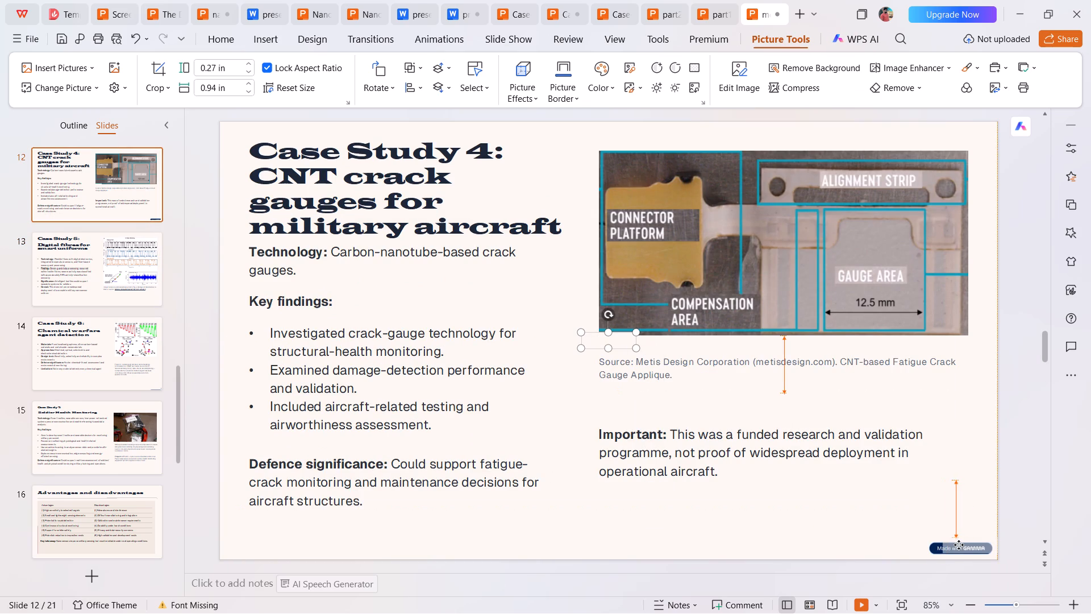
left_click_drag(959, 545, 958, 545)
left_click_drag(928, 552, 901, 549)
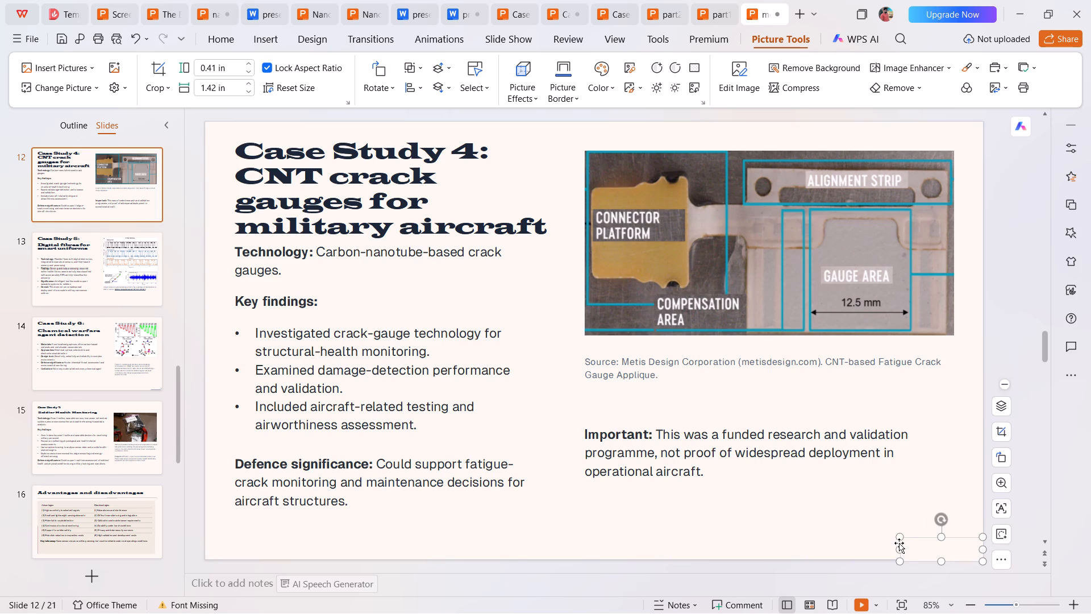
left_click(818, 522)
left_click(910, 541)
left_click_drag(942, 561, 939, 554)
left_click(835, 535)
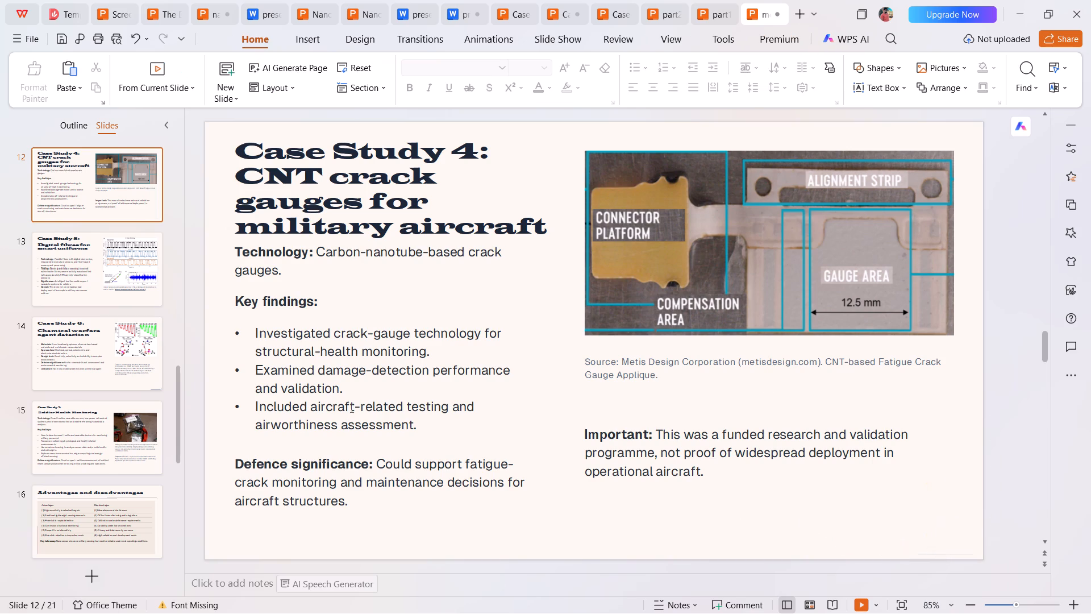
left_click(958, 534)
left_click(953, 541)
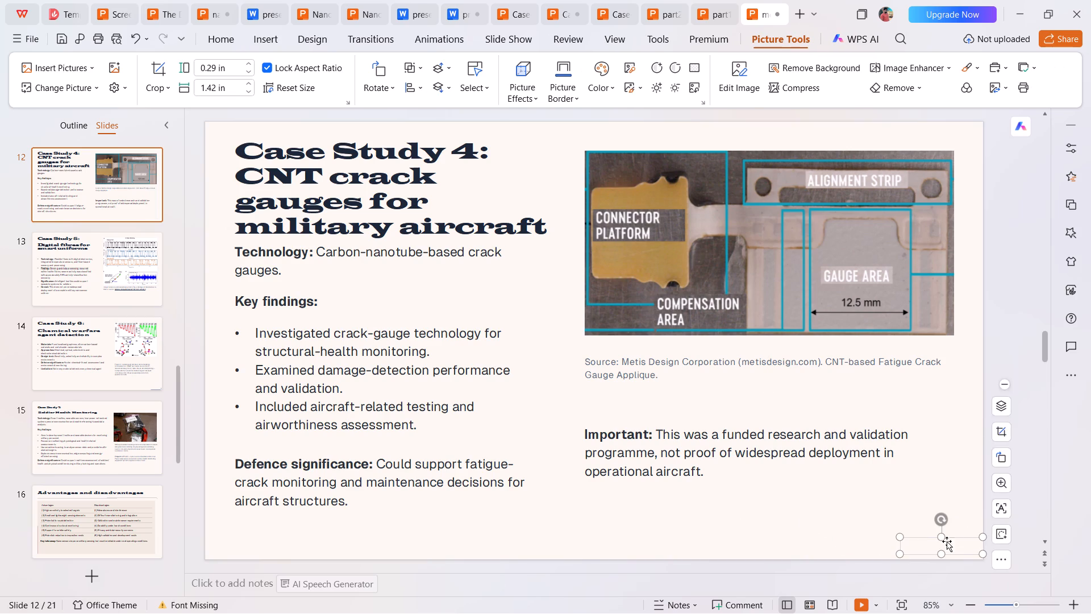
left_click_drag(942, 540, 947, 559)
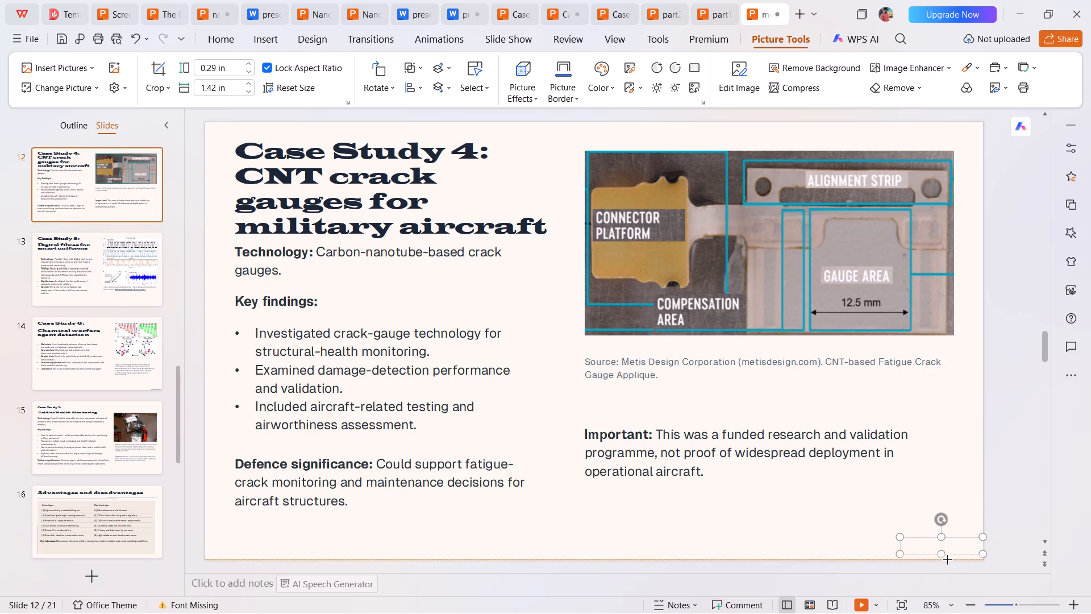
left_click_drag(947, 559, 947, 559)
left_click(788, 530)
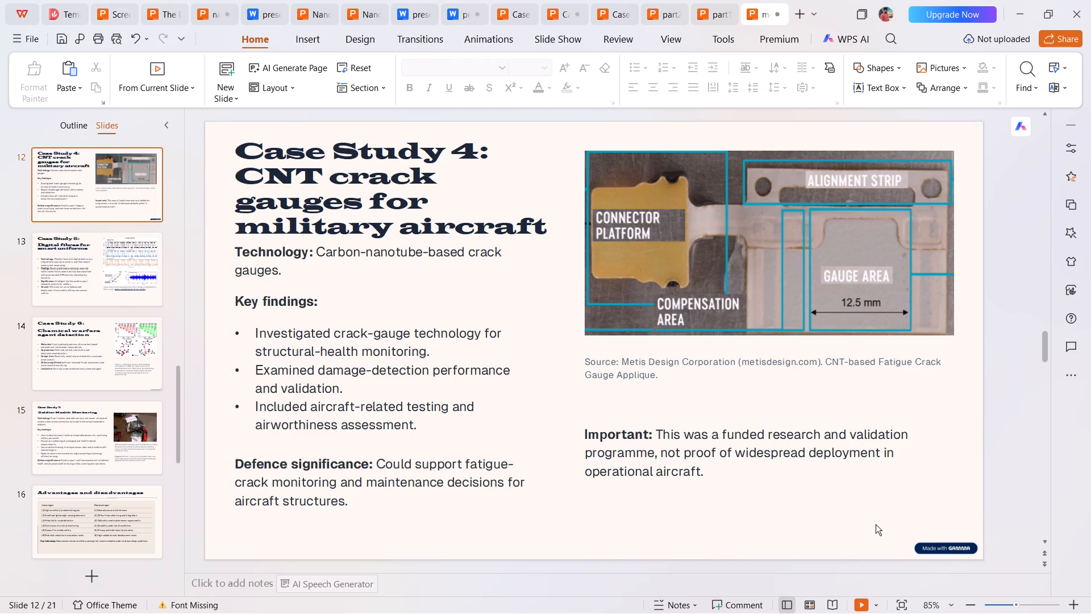
Paste a fresh background patch on slide 12, CNT crack gauges, and enlarge it to 0.38 by 1.32 in over the Gamma badge.
left_click(868, 497)
key("ctrl+v")
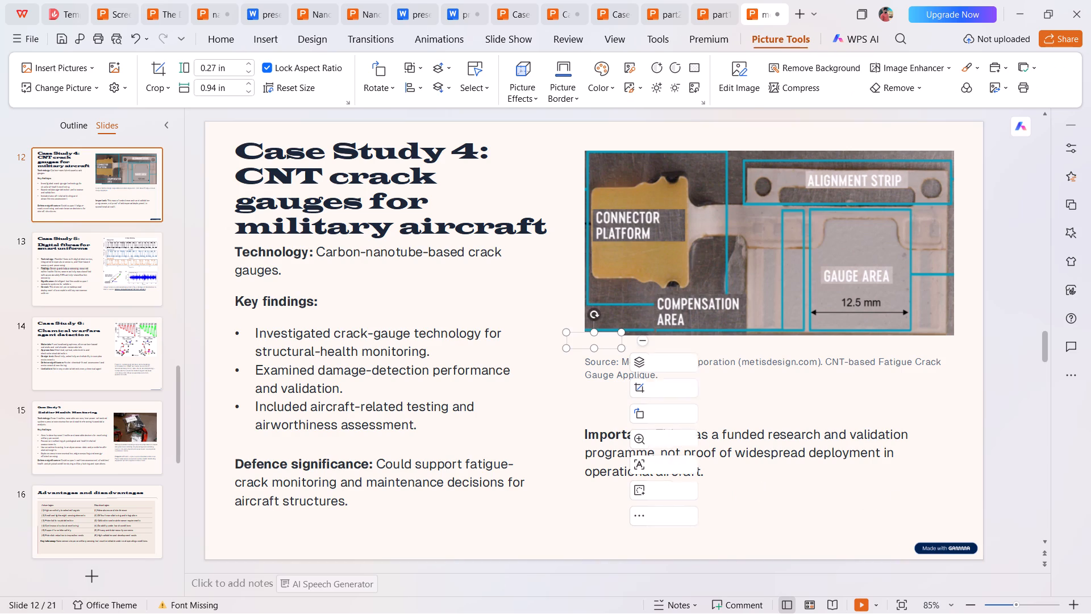
left_click_drag(605, 342, 960, 547)
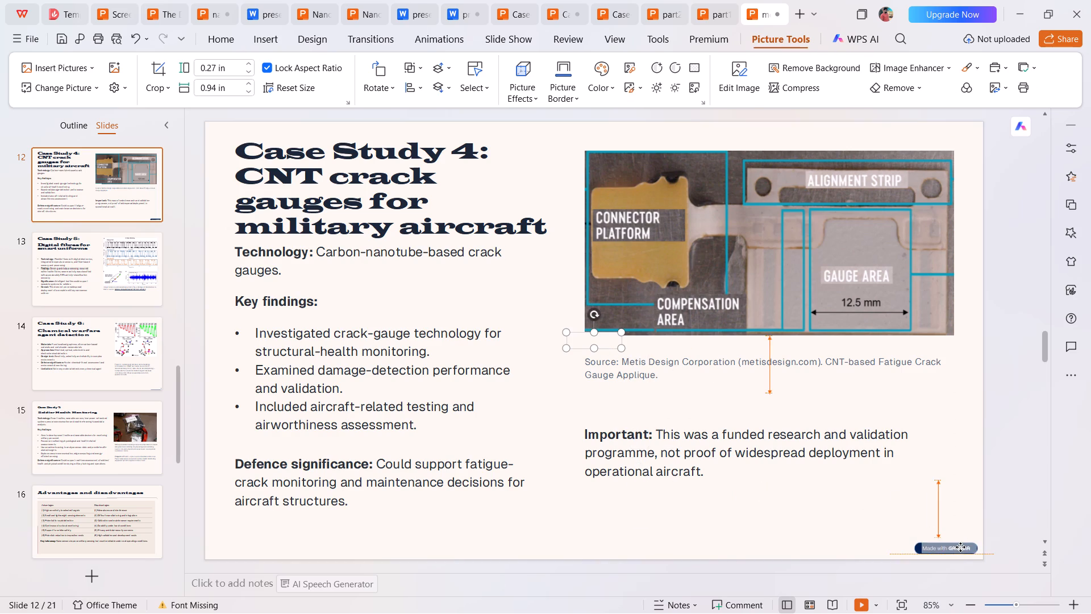
left_click_drag(960, 547, 961, 547)
left_click(919, 535)
left_click_drag(921, 536, 915, 536)
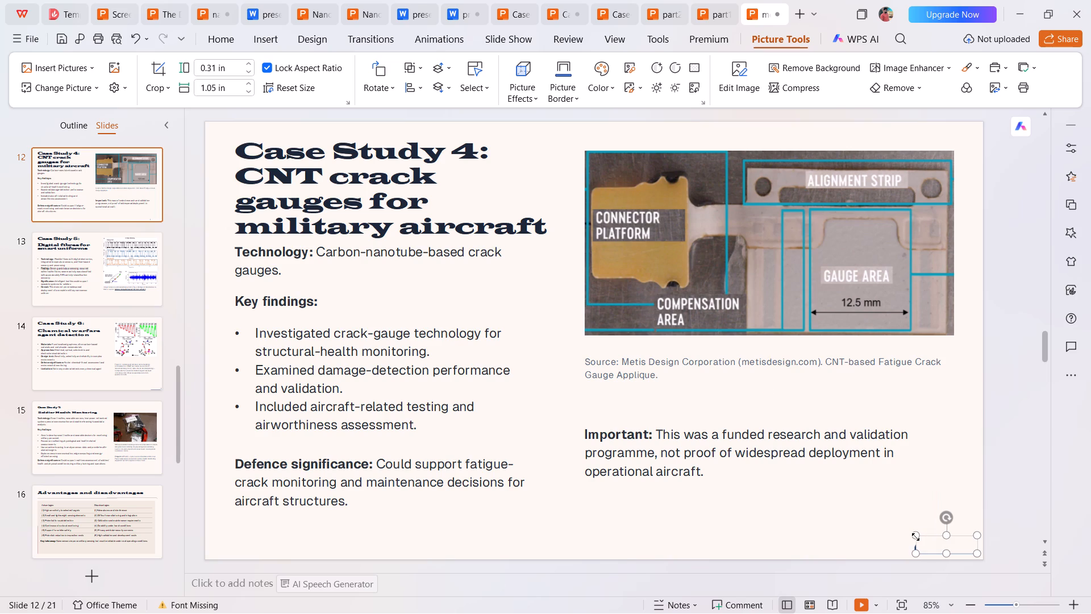
left_click(855, 537)
left_click(944, 543)
left_click_drag(916, 536, 901, 535)
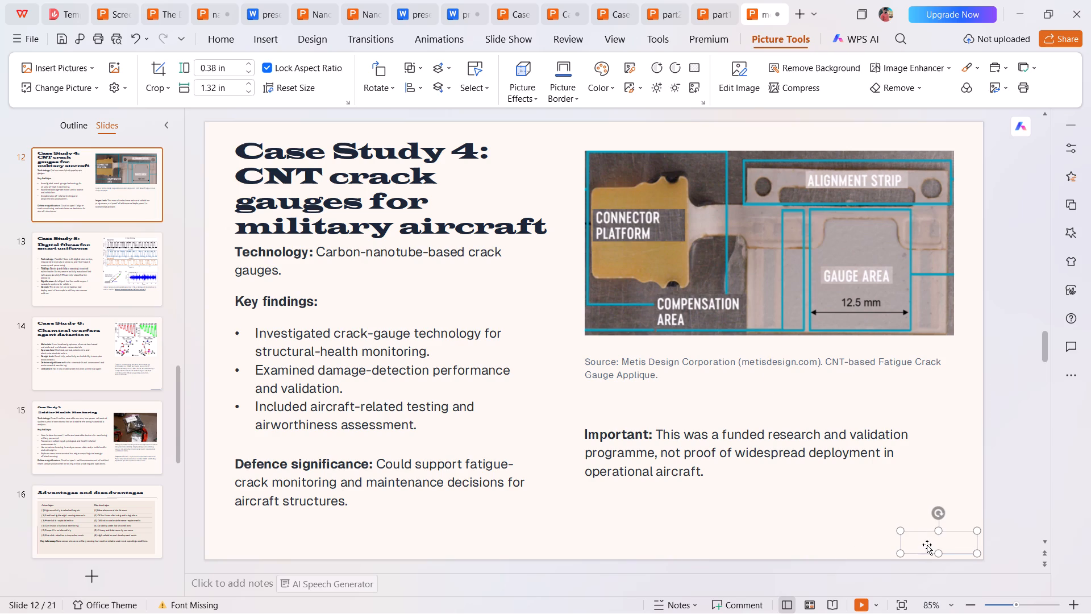
left_click(940, 551)
left_click(807, 532)
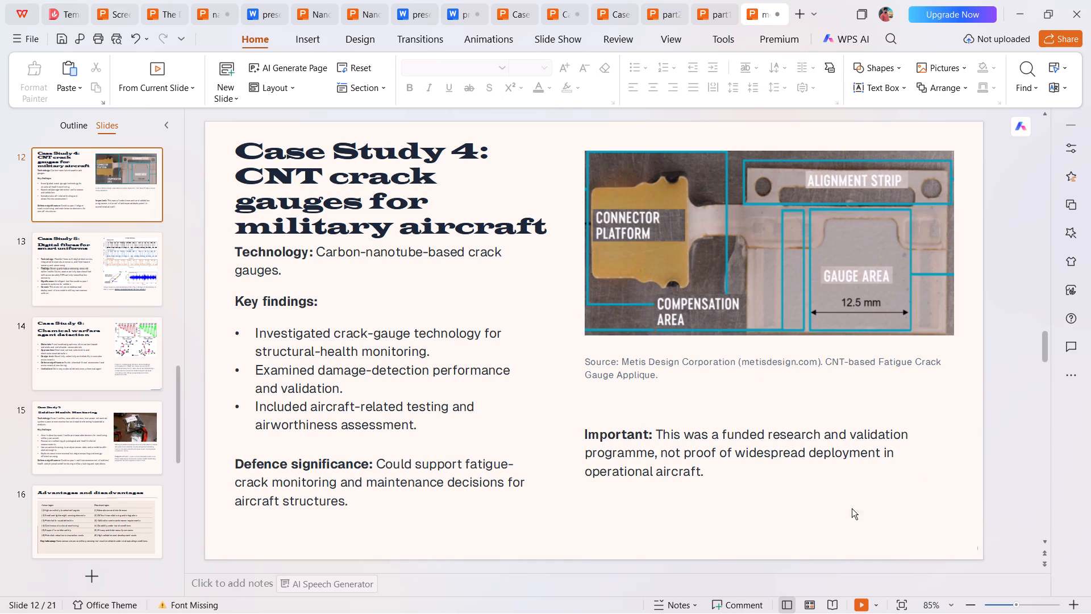
Paste the background patch on slide 11, CNT sensors for aircraft monitoring, place it over the Gamma badge and enlarge it to 0.33 by 1.14 in.
scroll(98, 379, "up", 2)
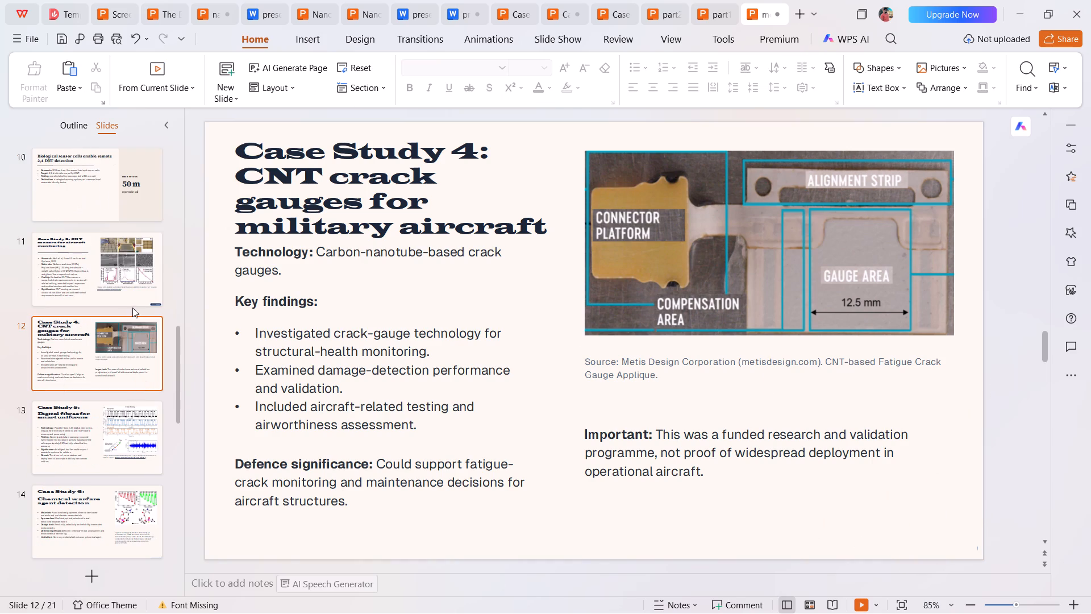
left_click(139, 299)
key("ctrl+v")
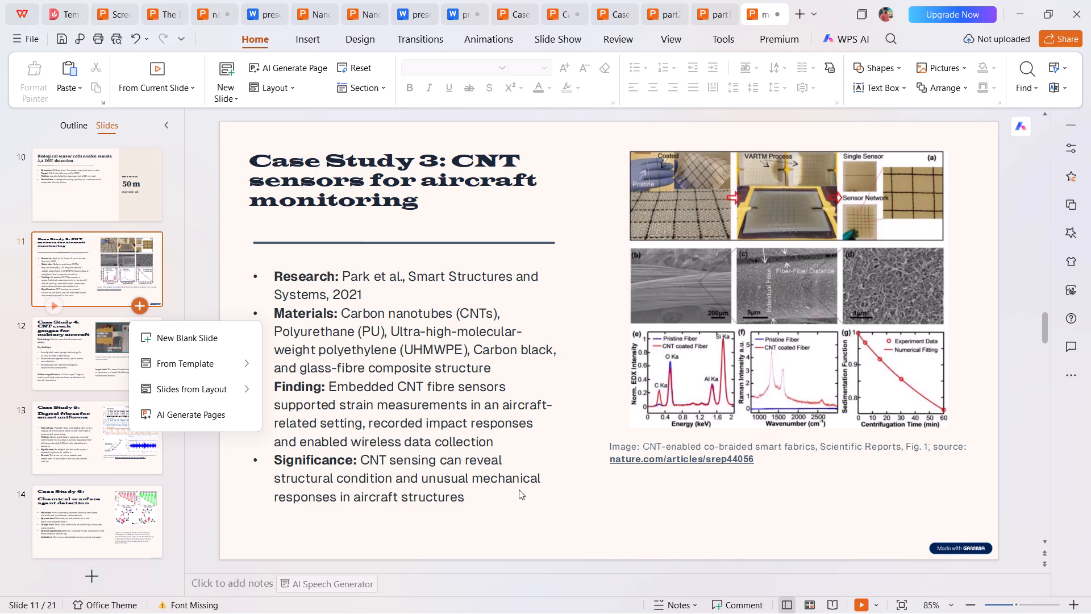
left_click(616, 536)
key("ctrl+v")
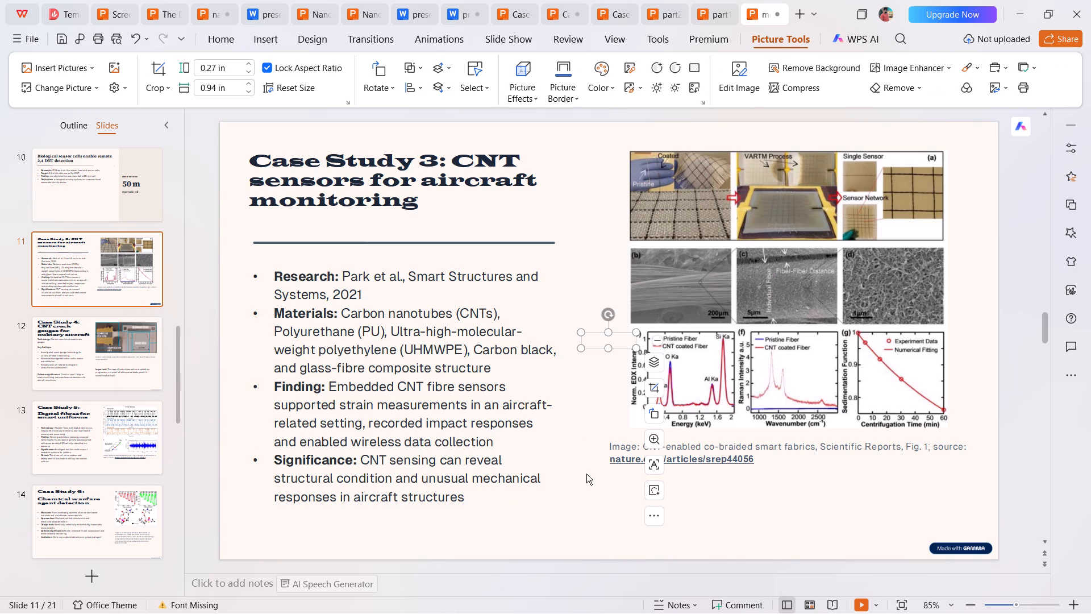
left_click_drag(602, 342, 959, 550)
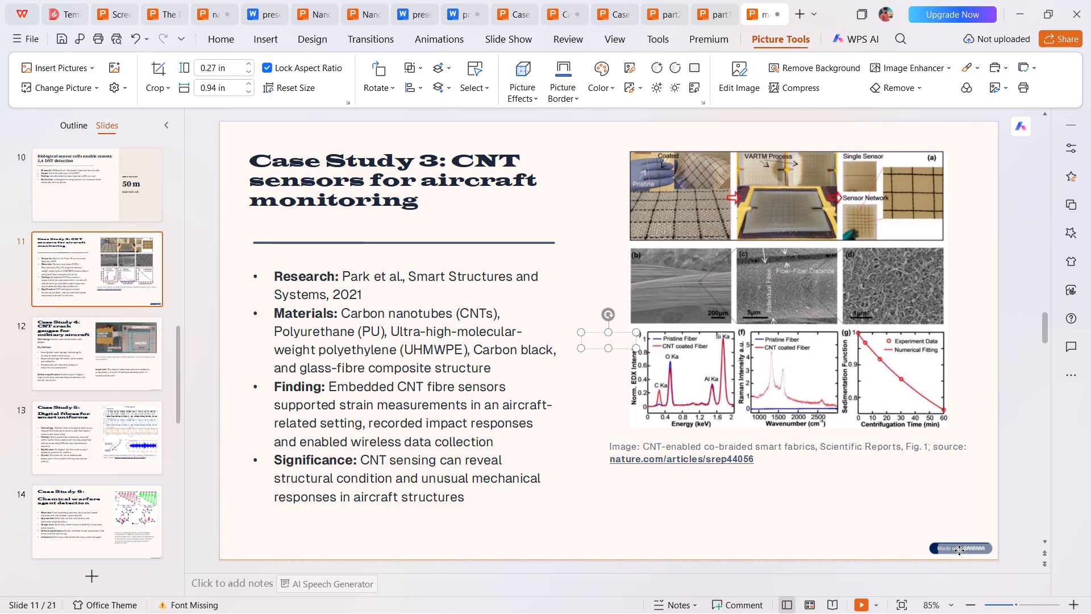
left_click_drag(959, 550, 957, 546)
left_click_drag(925, 537, 913, 537)
Reposition slide 11's patch against the slide's corner and enlarge it slightly to cover the whole Gamma badge.
left_click_drag(934, 540, 944, 549)
left_click_drag(947, 547, 932, 543)
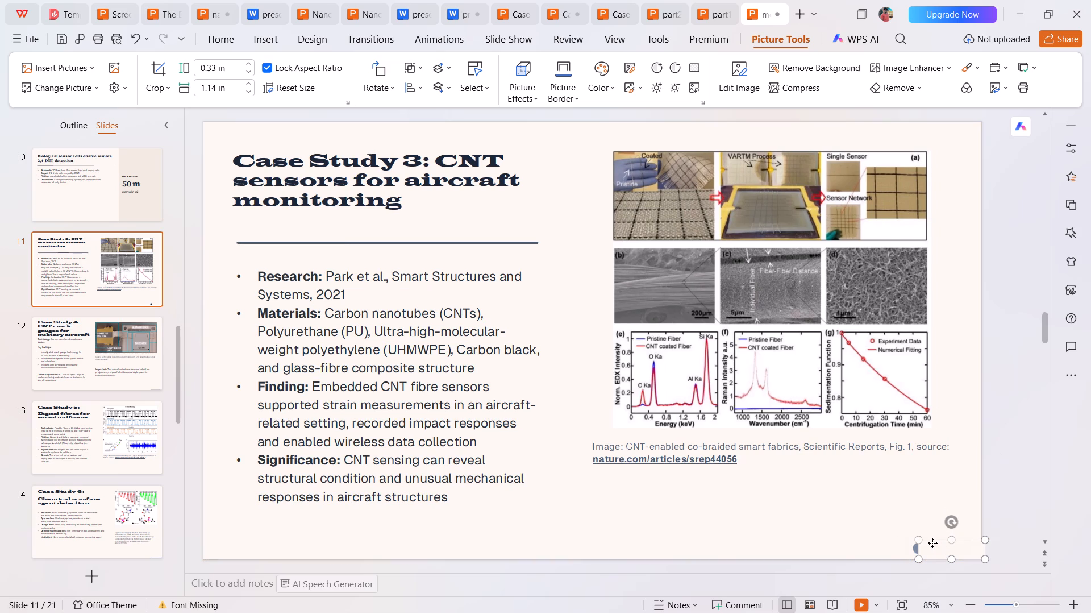
left_click_drag(932, 543, 911, 541)
left_click_drag(931, 542, 951, 546)
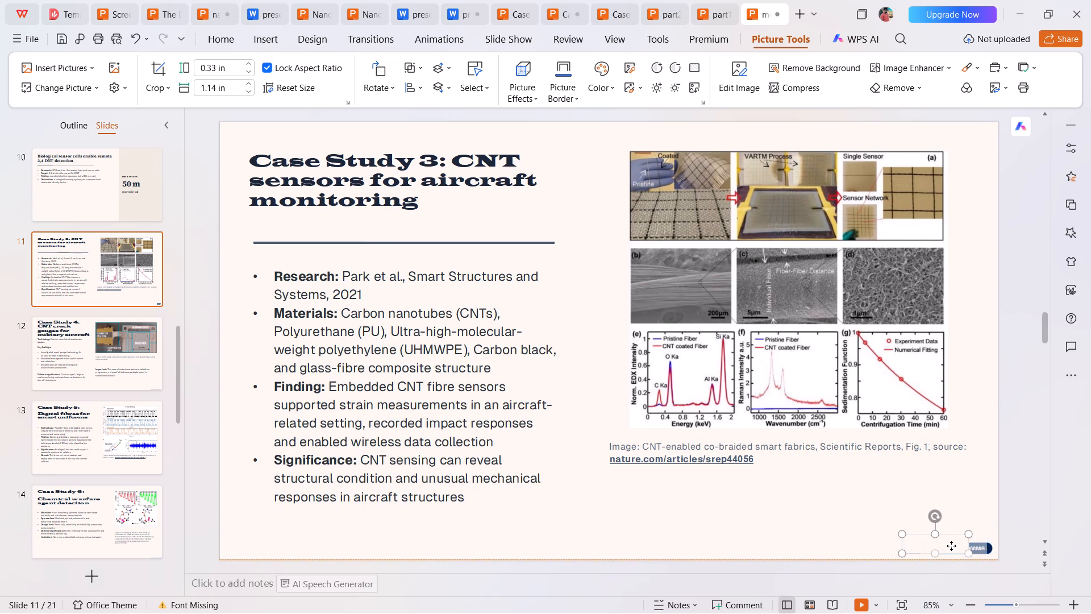
left_click_drag(951, 546, 954, 546)
left_click_drag(971, 549, 969, 544)
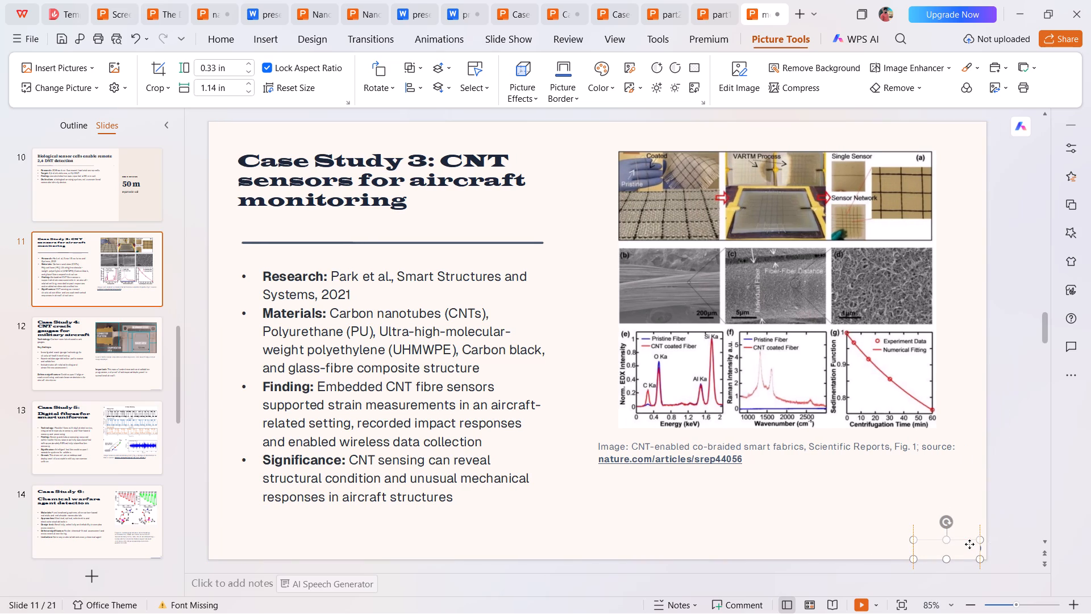
left_click_drag(969, 544, 969, 526)
left_click_drag(964, 525, 968, 543)
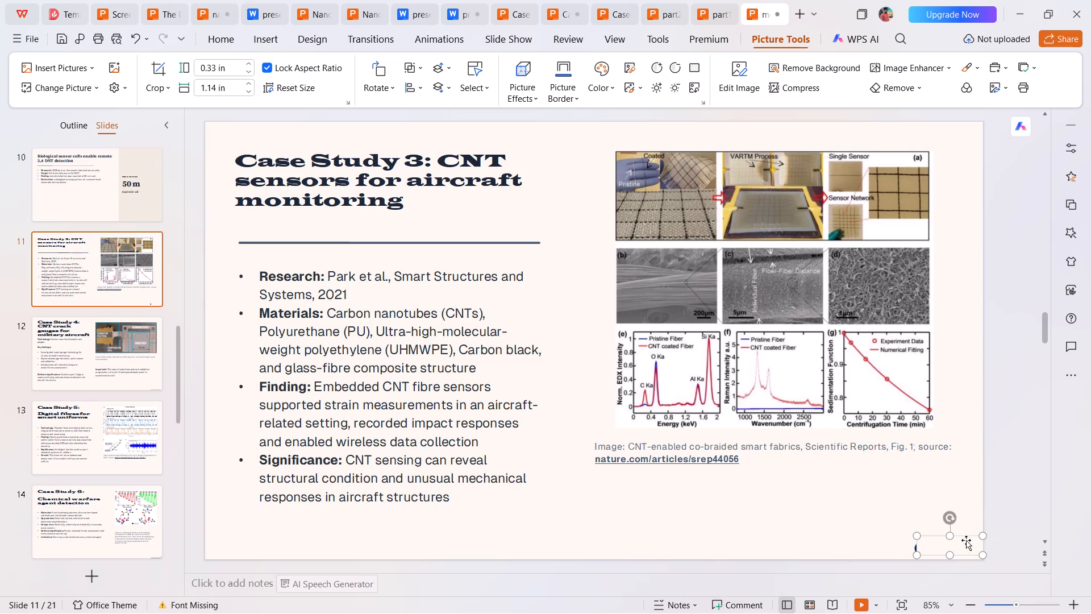
left_click_drag(916, 536, 909, 534)
left_click(861, 534)
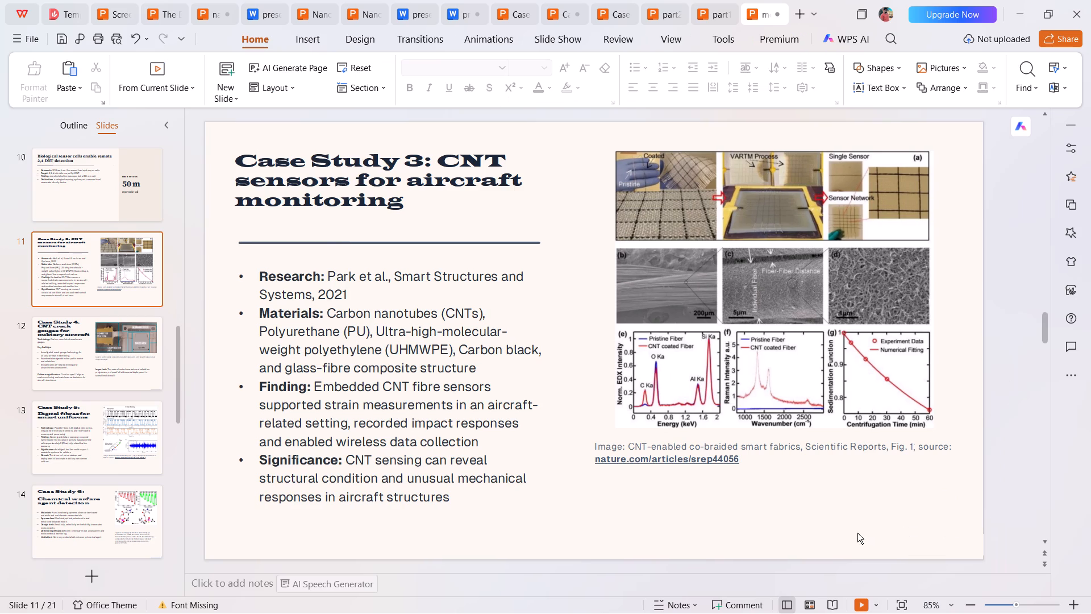
Save a copy of the presentation to the Desktop as final3 in Microsoft PowerPoint (.pptx) format.
scroll(597, 507, "up", 1)
scroll(515, 494, "up", 1)
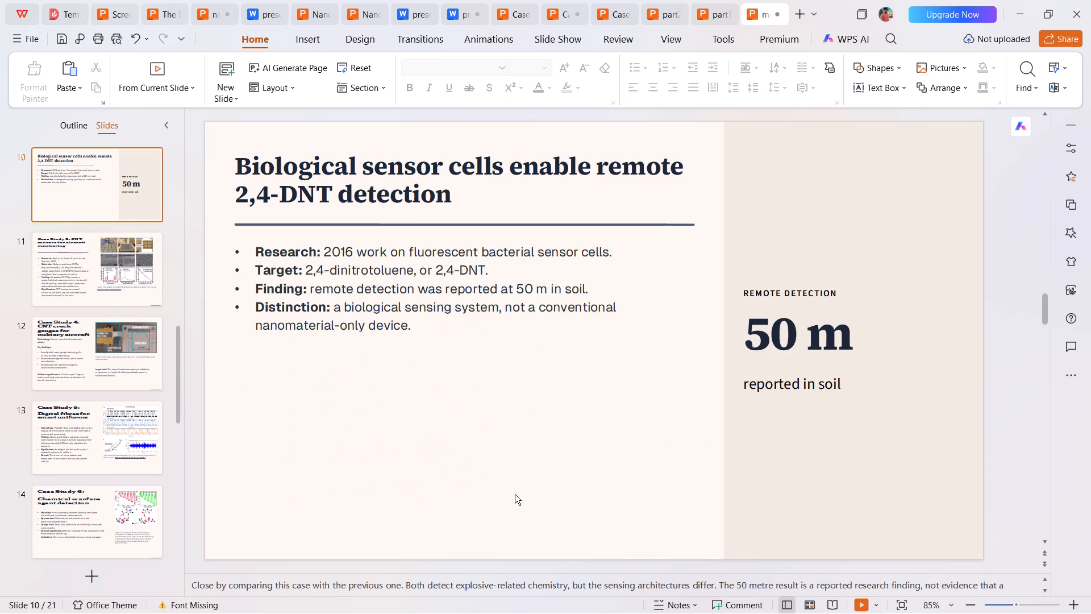
scroll(515, 494, "up", 8)
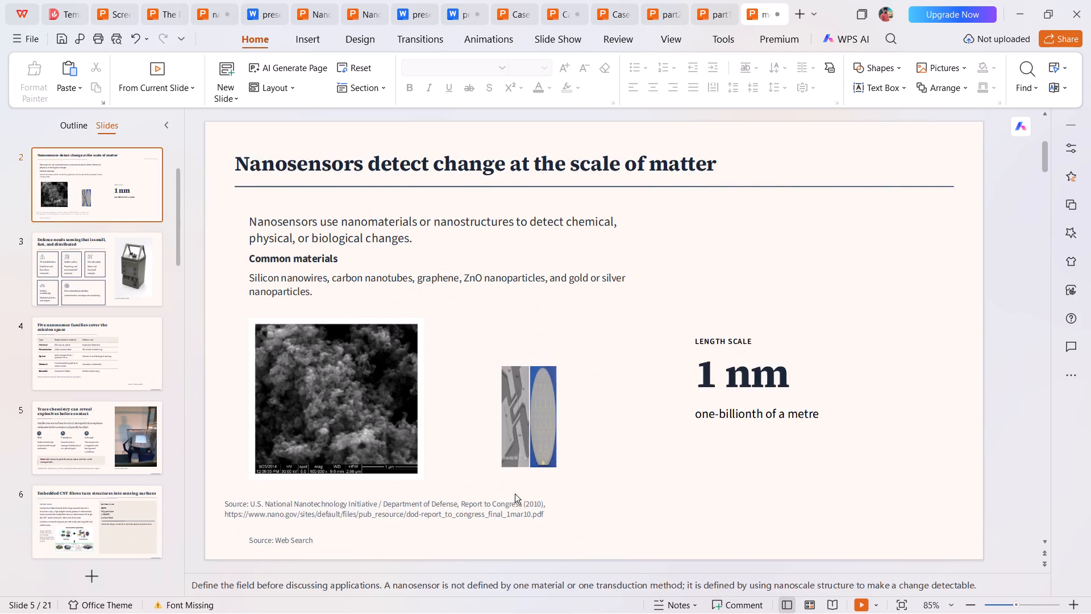
scroll(515, 493, "up", 4)
left_click(26, 40)
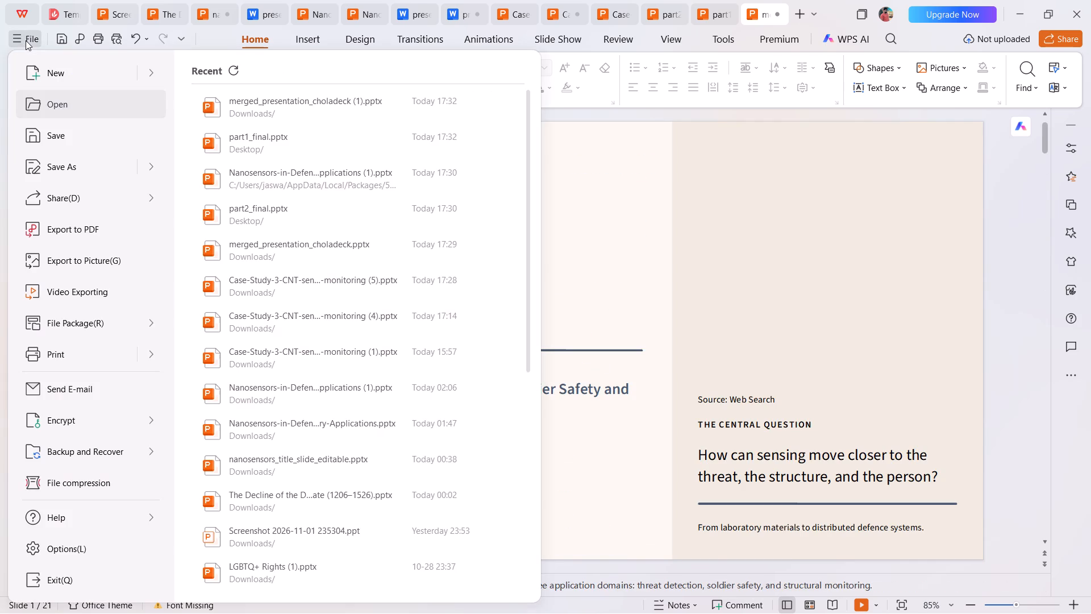
left_click(81, 168)
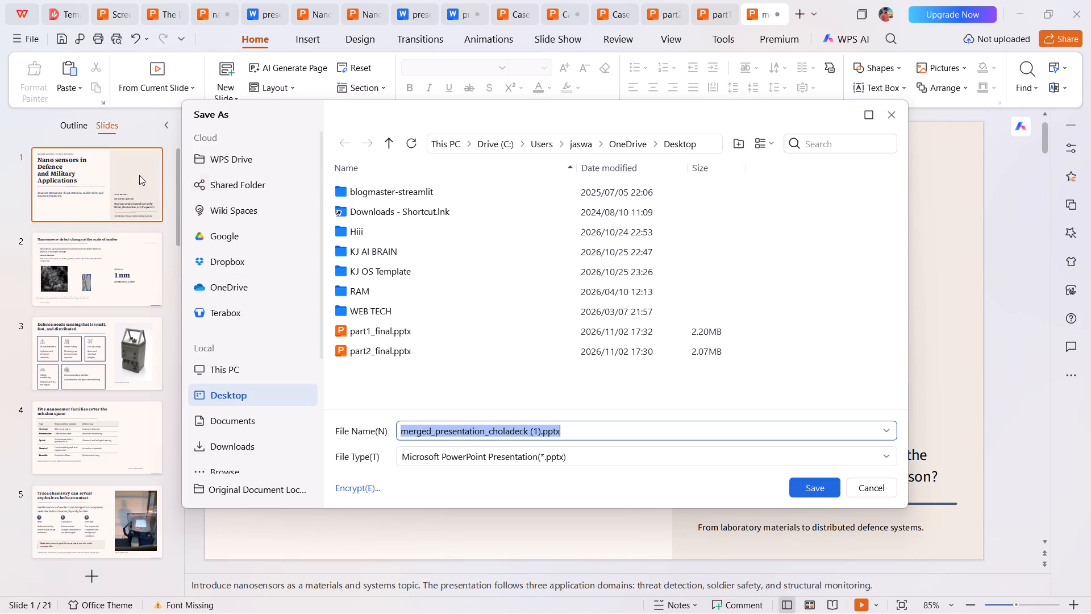
key("BackSpace")
type("fianl")
key("BackSpace")
key("BackSpace")
key("BackSpace")
key("BackSpace")
type("inal")
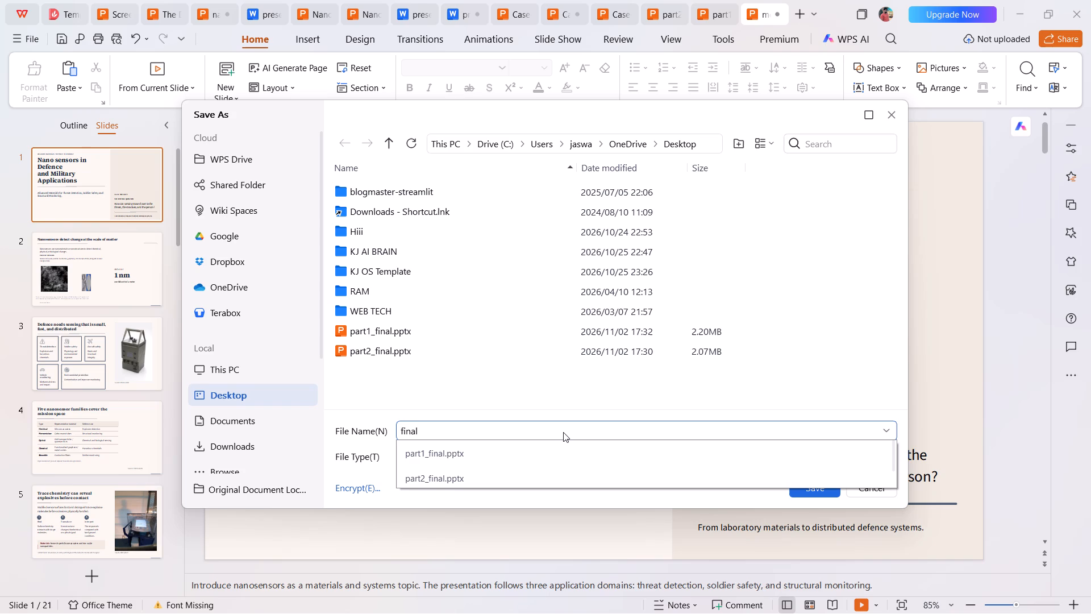
key("1")
key("BackSpace")
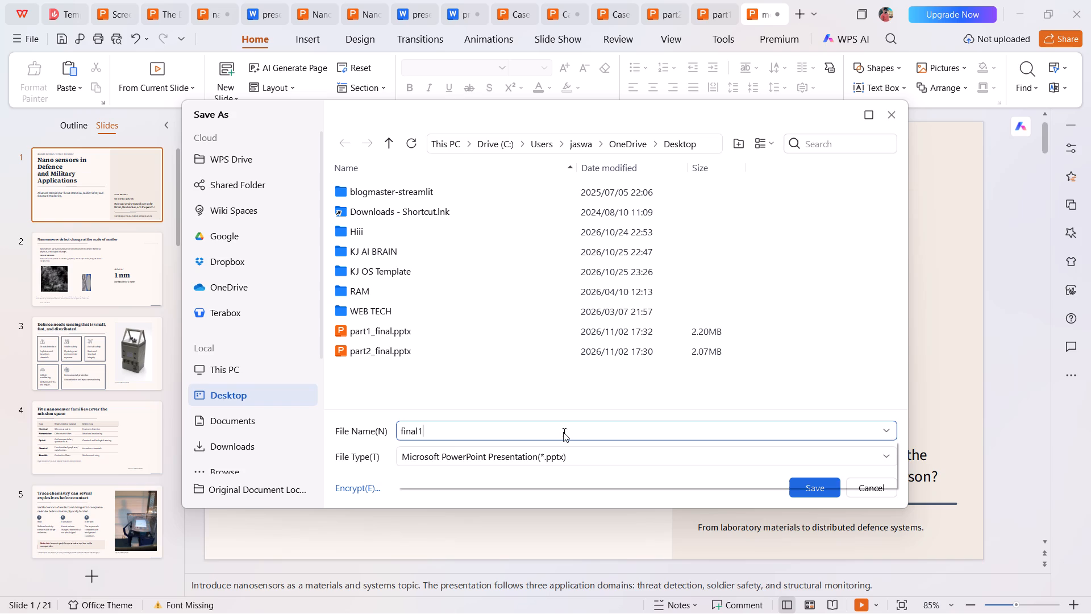
key("3")
left_click(824, 485)
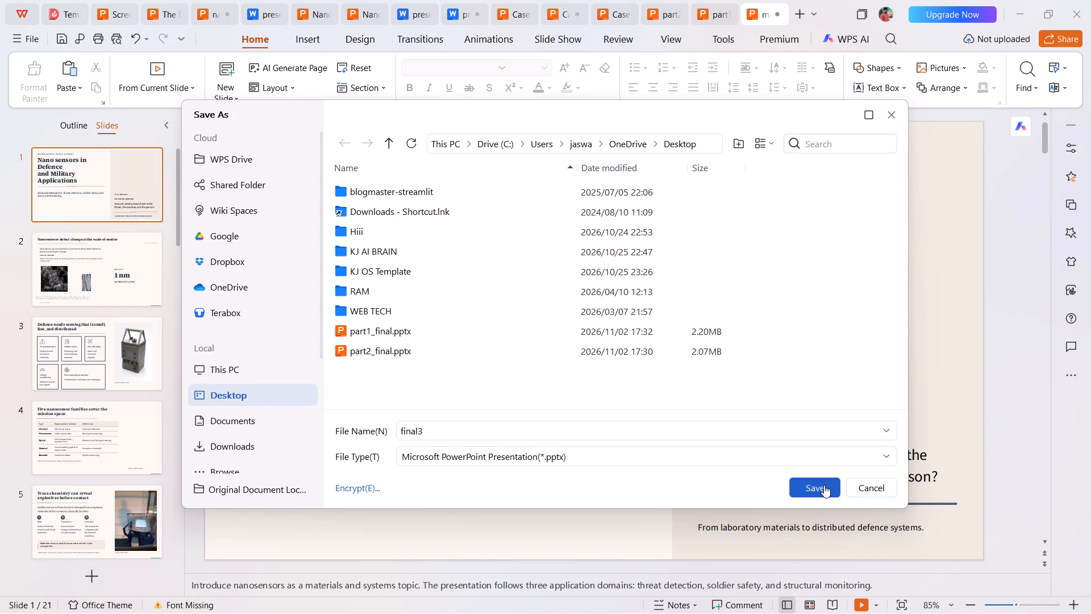
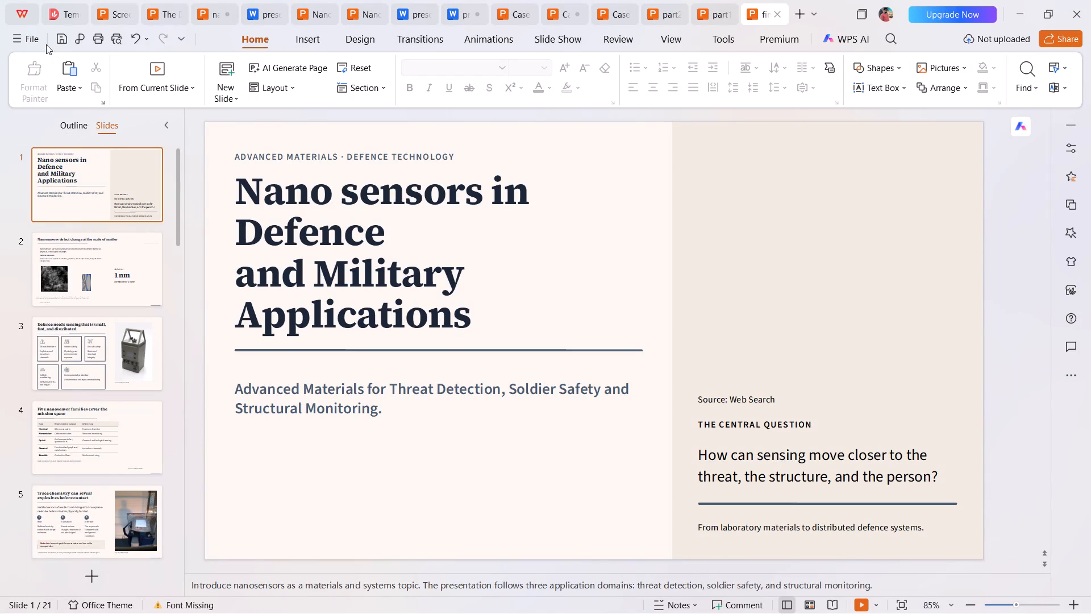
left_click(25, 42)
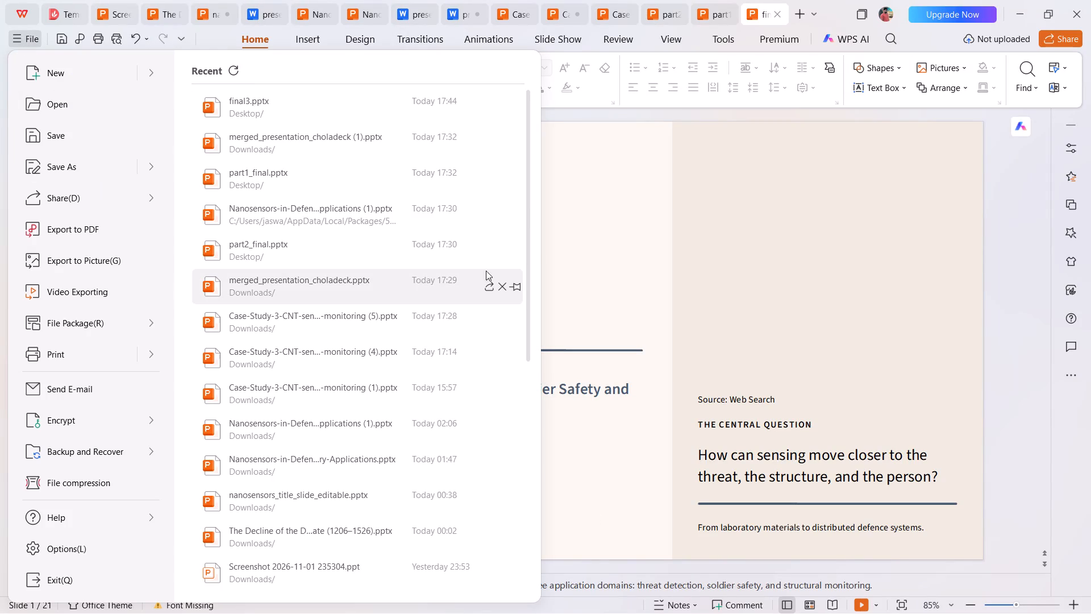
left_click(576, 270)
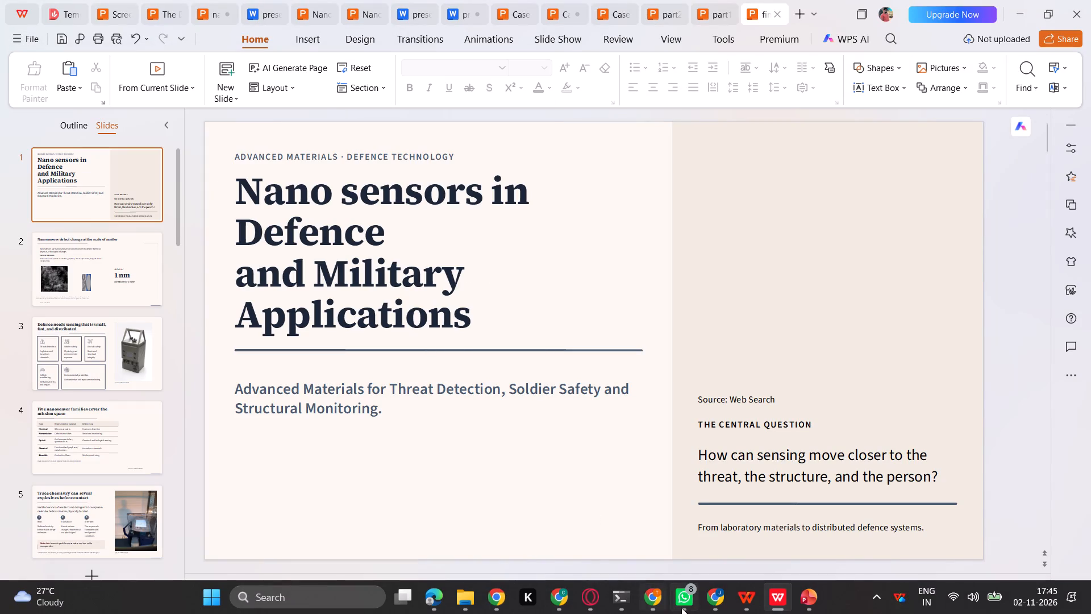